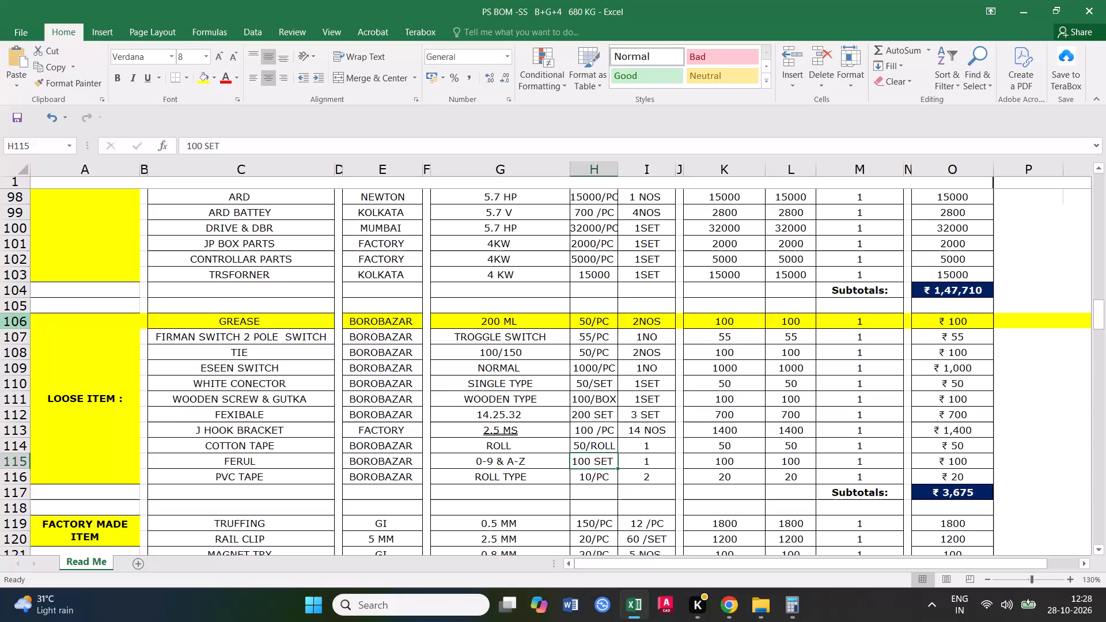
Remove the yellow fill from the GREASE row 106 and set its text colour to black.
left_click(16, 321)
left_click(218, 77)
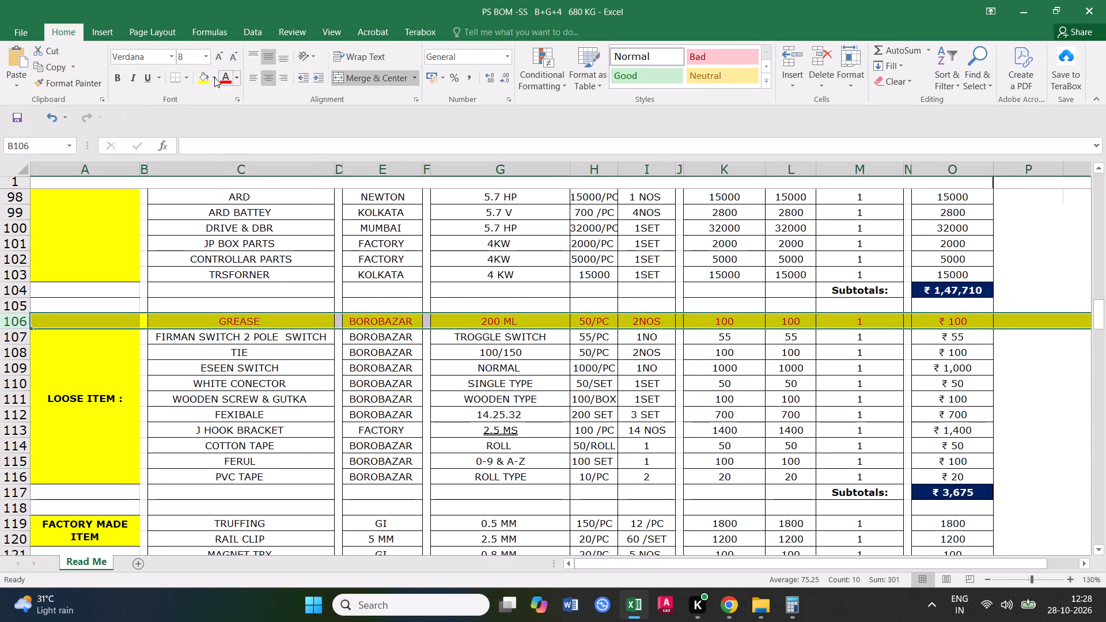
left_click(214, 77)
left_click(229, 198)
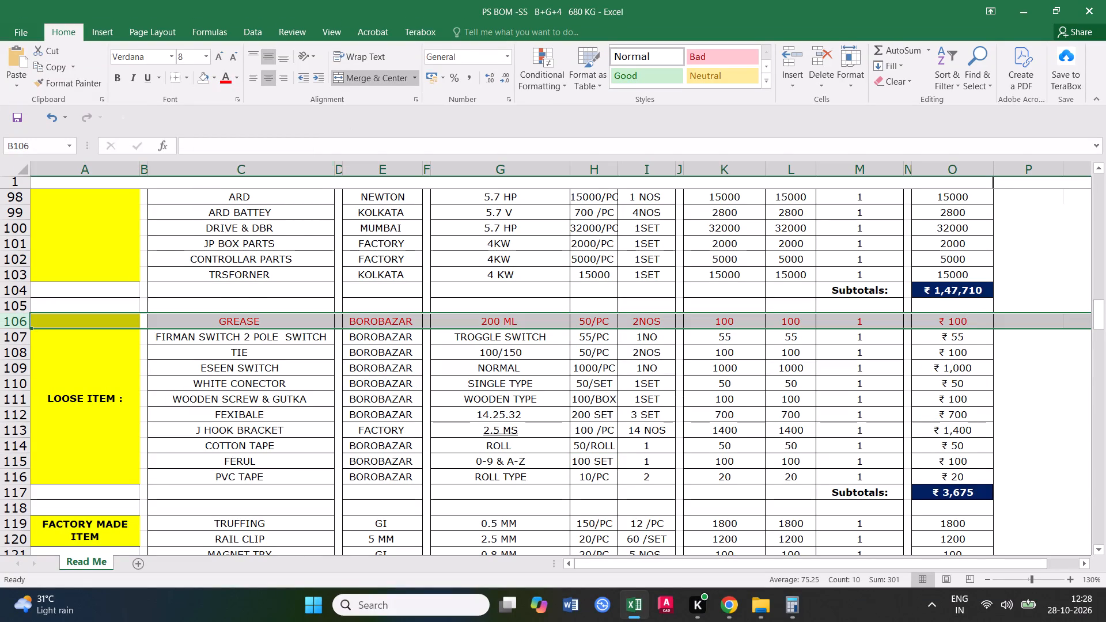
left_click(234, 79)
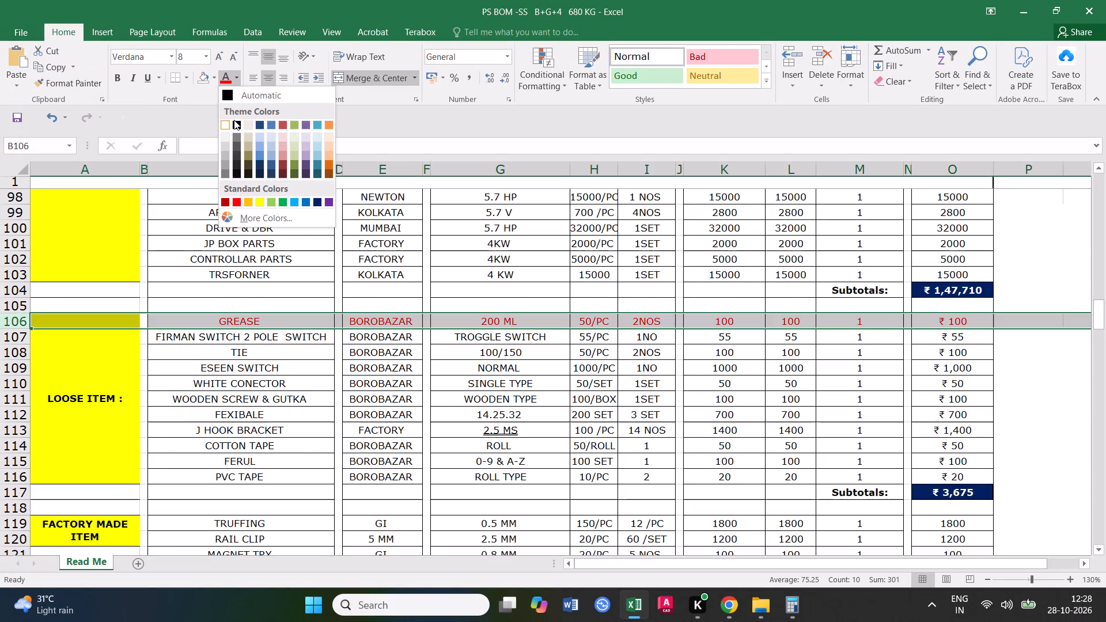
left_click(234, 122)
left_click(267, 418)
Check the LOOSE ITEM rows one by one, from FIRMAN SWITCH 2 POLE SWITCH in row 107 to PVC TAPE in row 116.
scroll(194, 389, "down", 1)
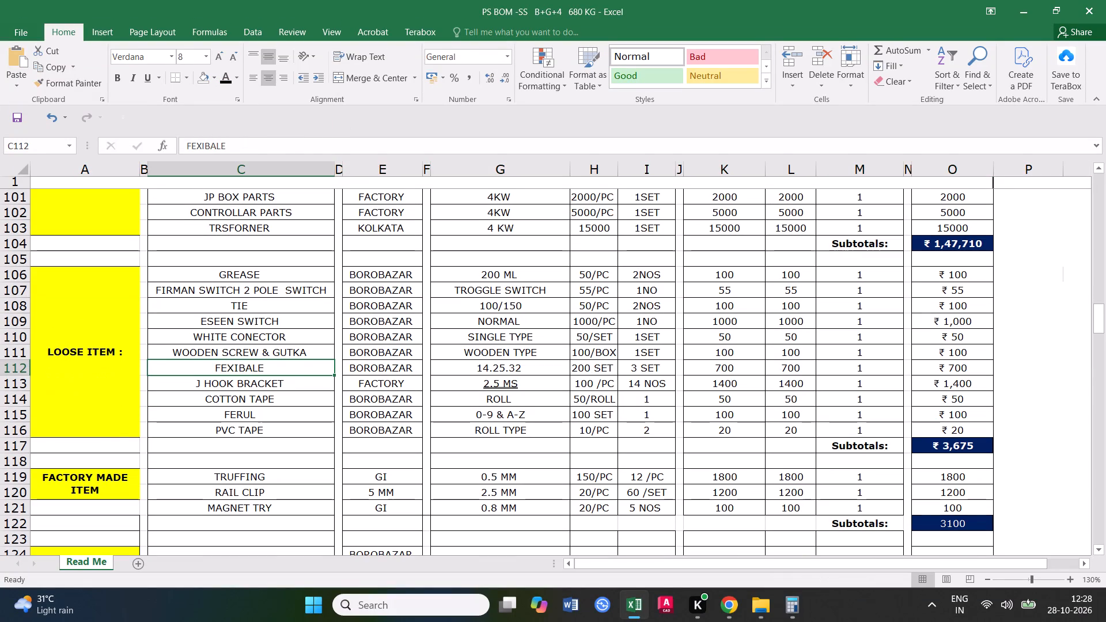
left_click(237, 289)
left_click(19, 292)
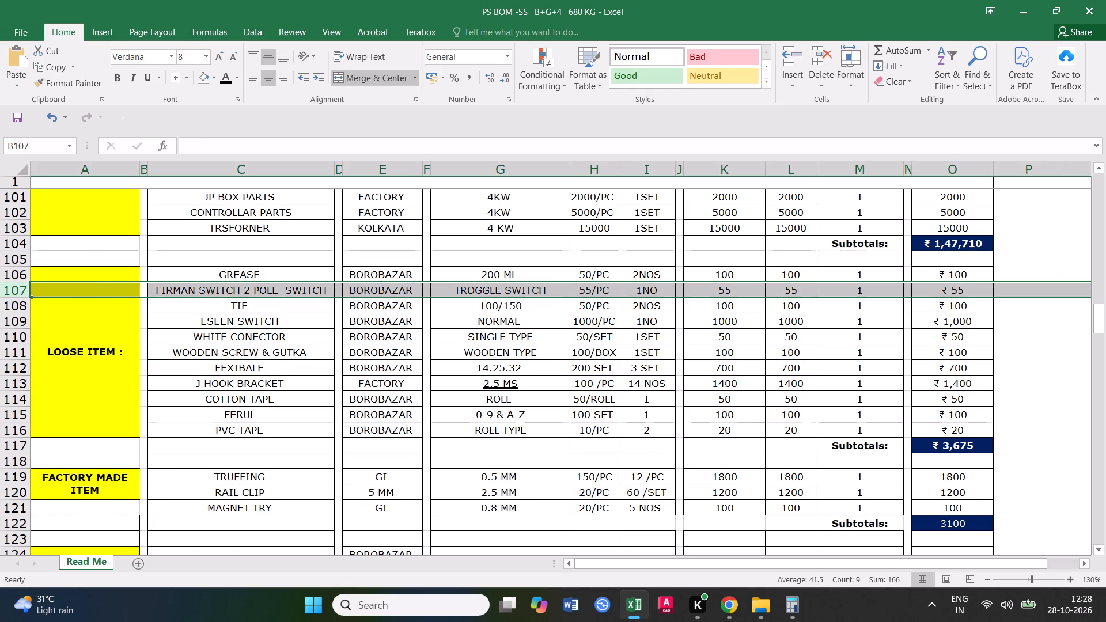
scroll(58, 295, "down", 1)
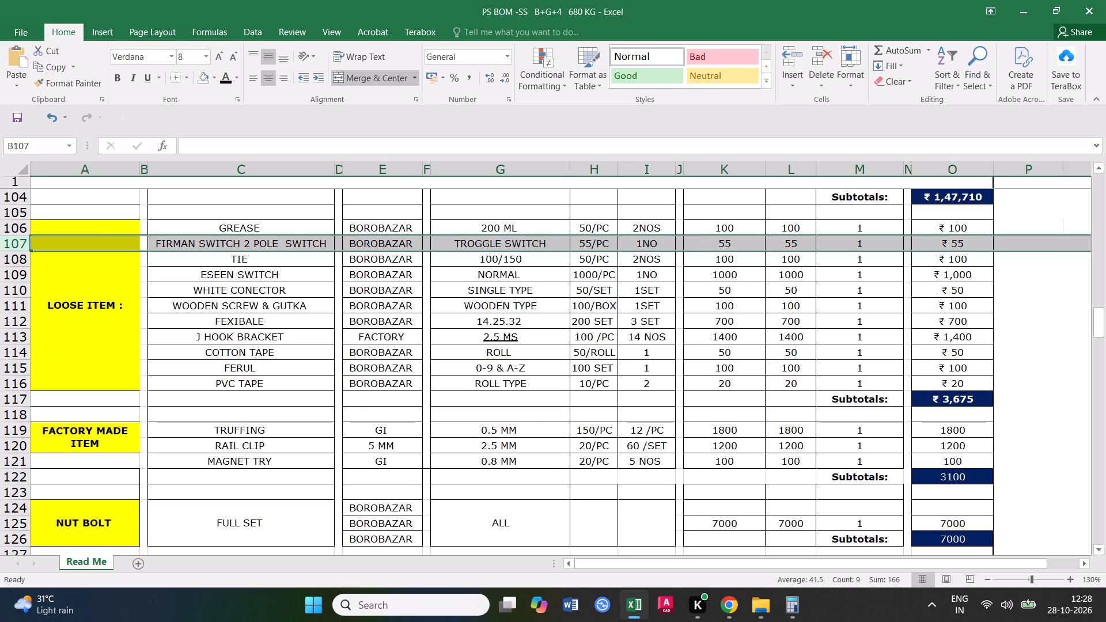
left_click(17, 257)
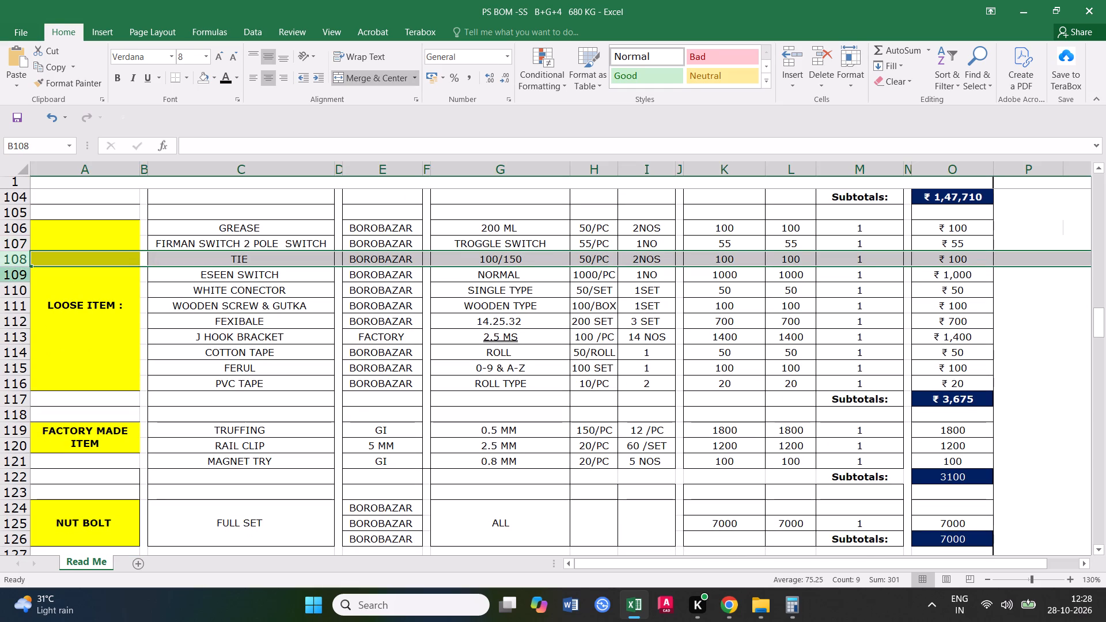
left_click(21, 277)
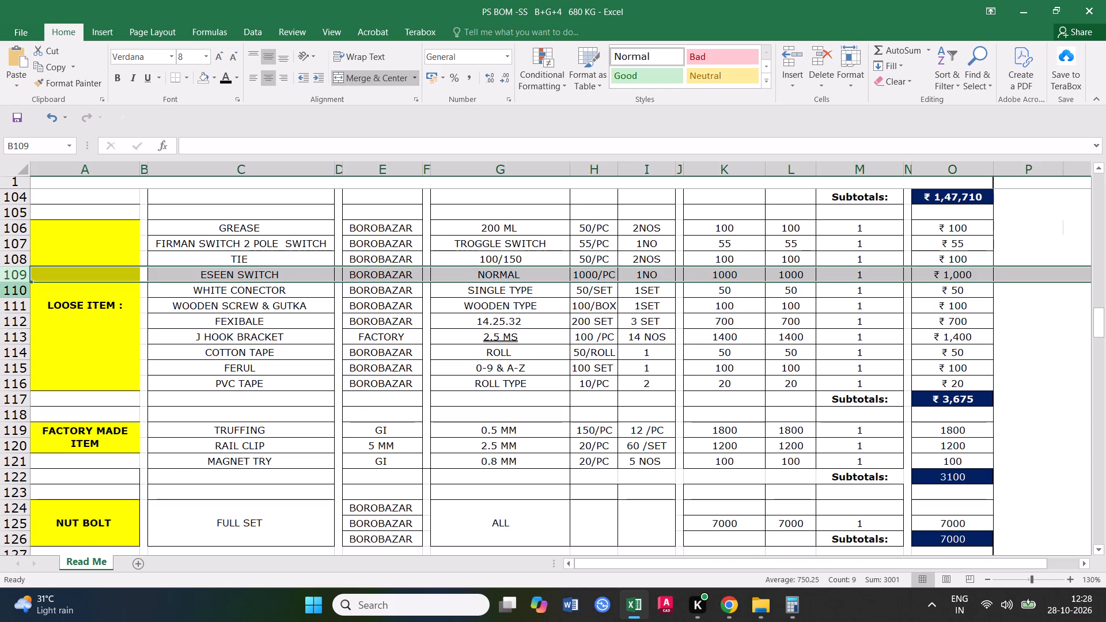
left_click(17, 289)
left_click(21, 306)
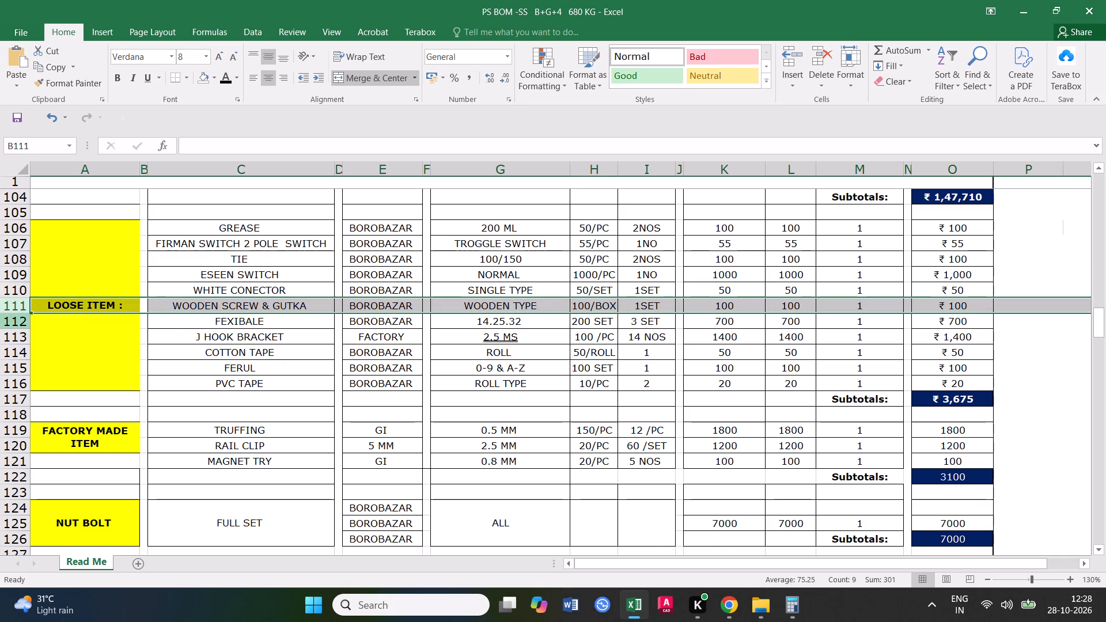
left_click(9, 323)
left_click(20, 339)
scroll(54, 318, "down", 1)
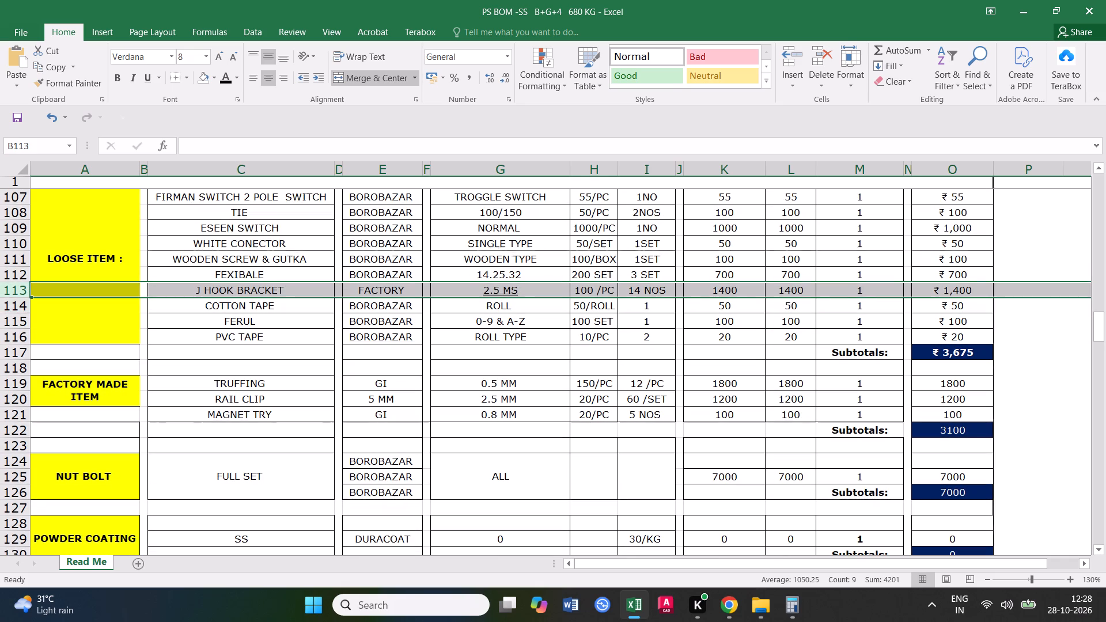
left_click(16, 303)
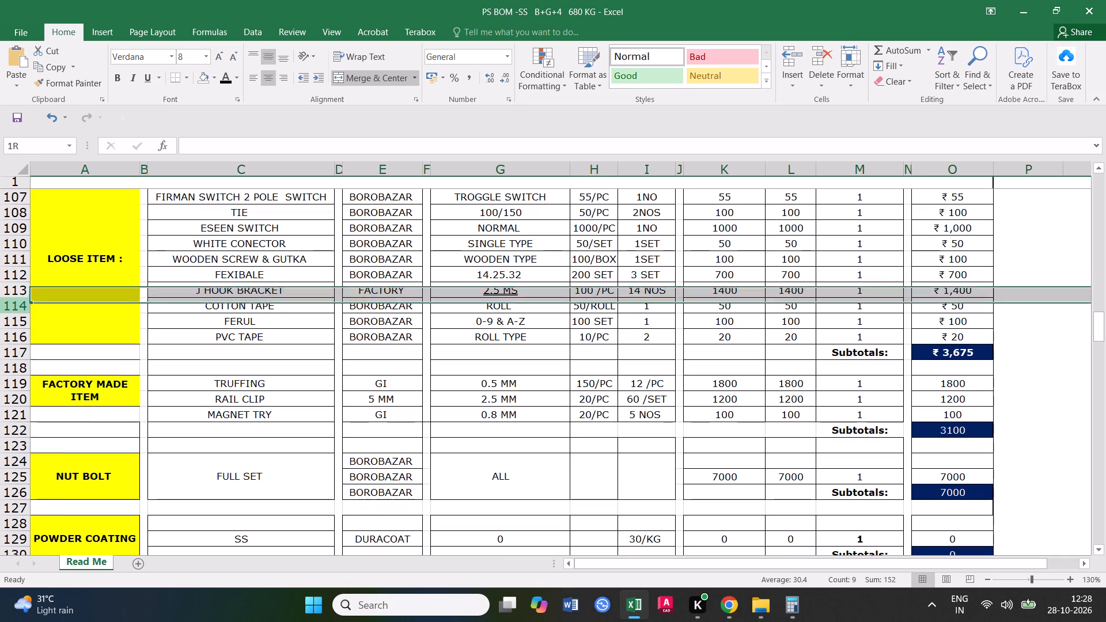
left_click(13, 321)
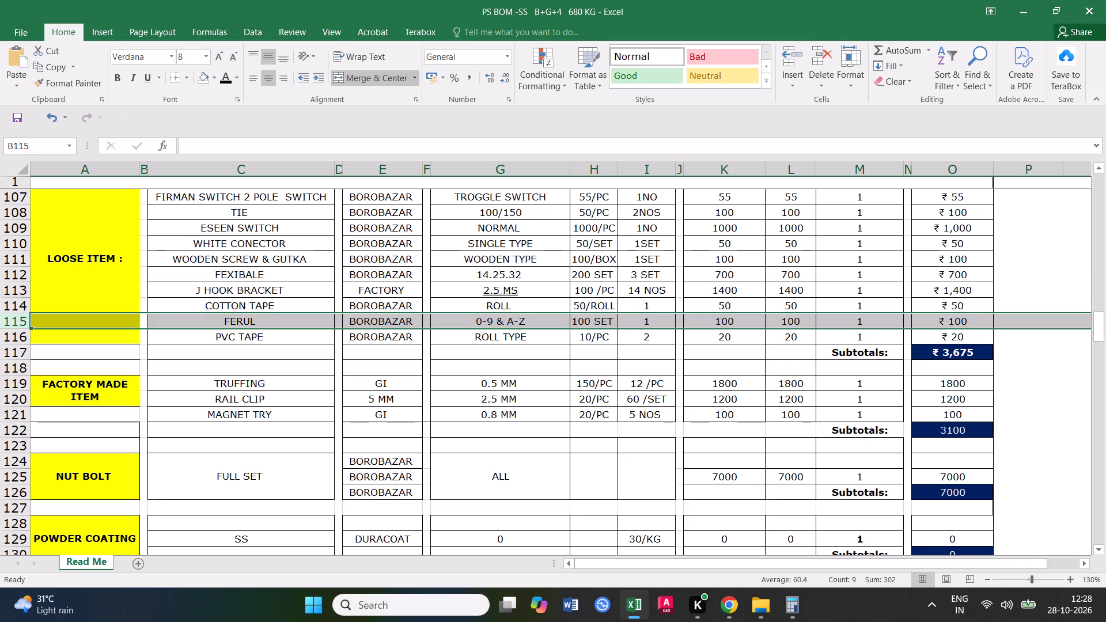
left_click(11, 335)
scroll(62, 327, "down", 3)
scroll(28, 306, "up", 1)
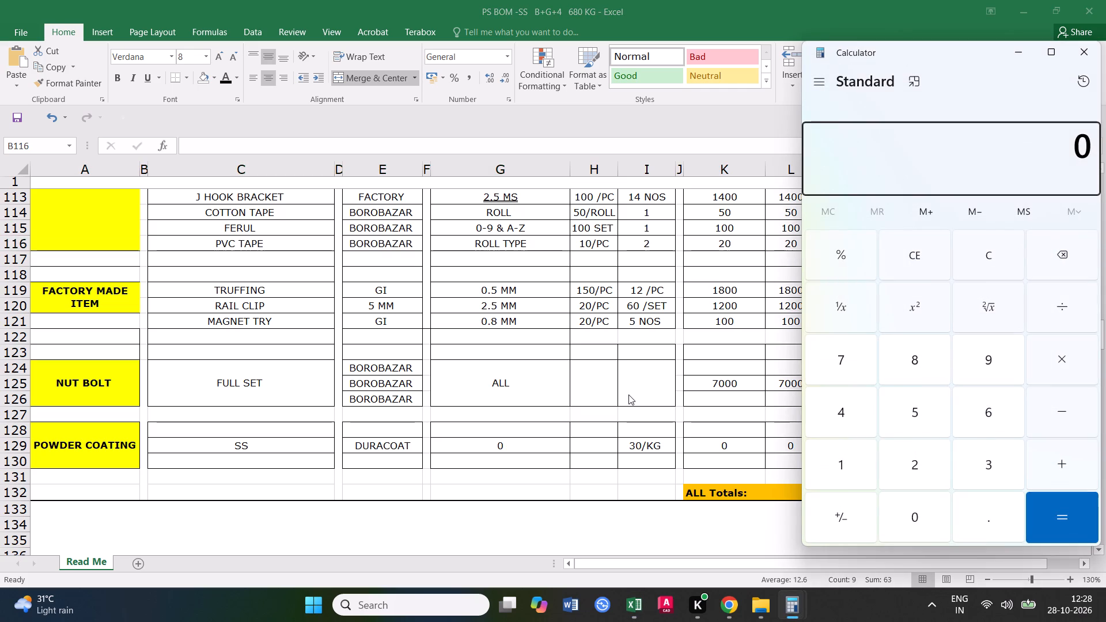
Divide 30000 by 2000 in Calculator, closing it when done.
key("3")
type("0000")
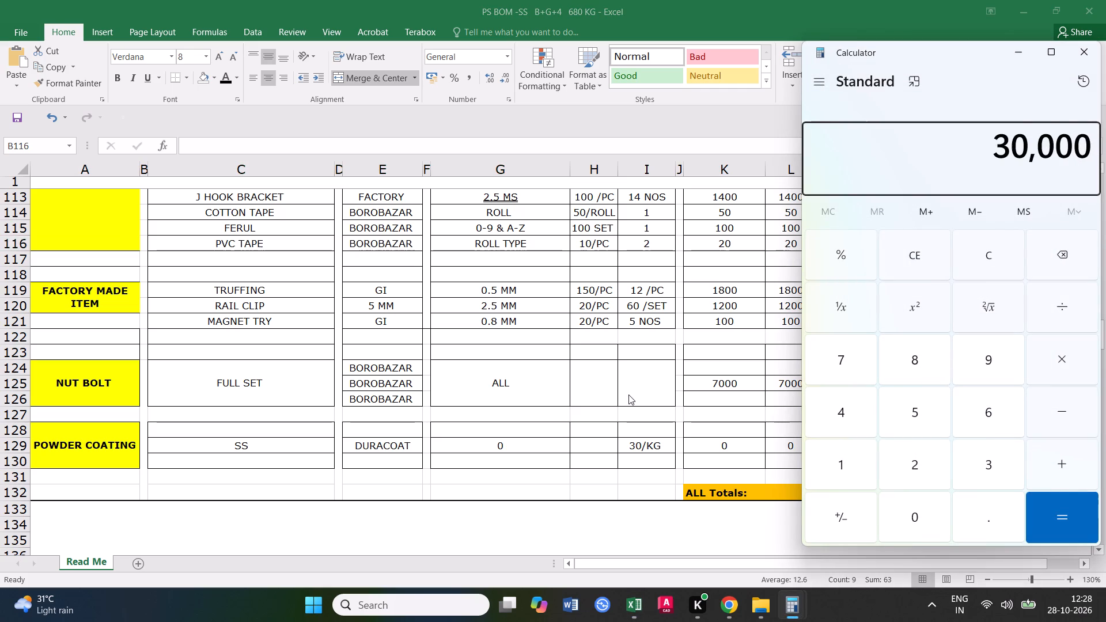
type("/2000")
key("Return")
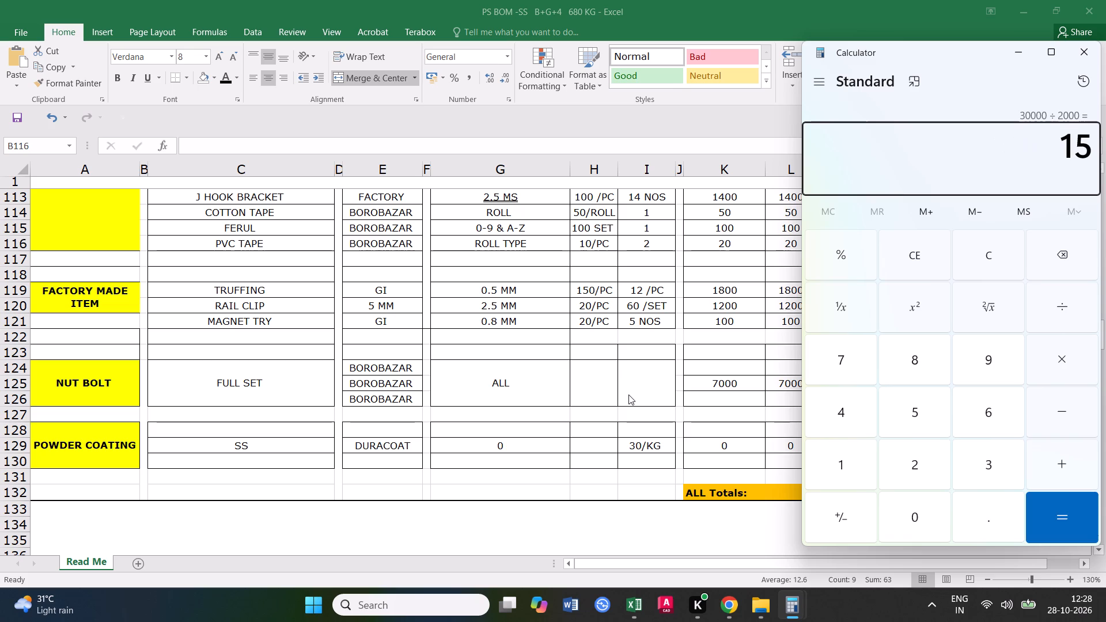
left_click(1083, 52)
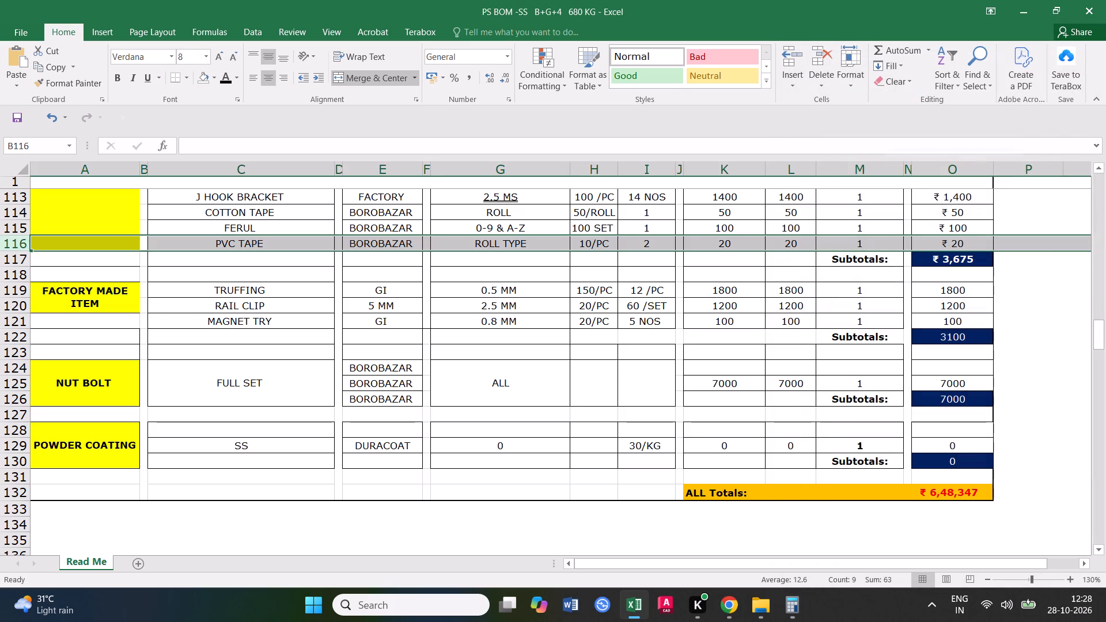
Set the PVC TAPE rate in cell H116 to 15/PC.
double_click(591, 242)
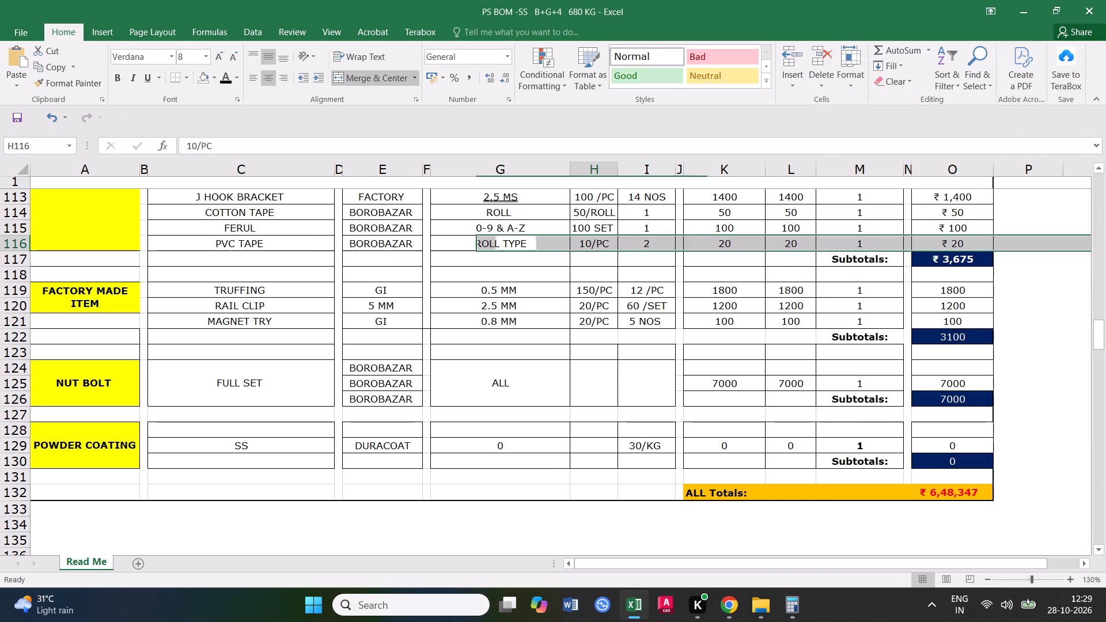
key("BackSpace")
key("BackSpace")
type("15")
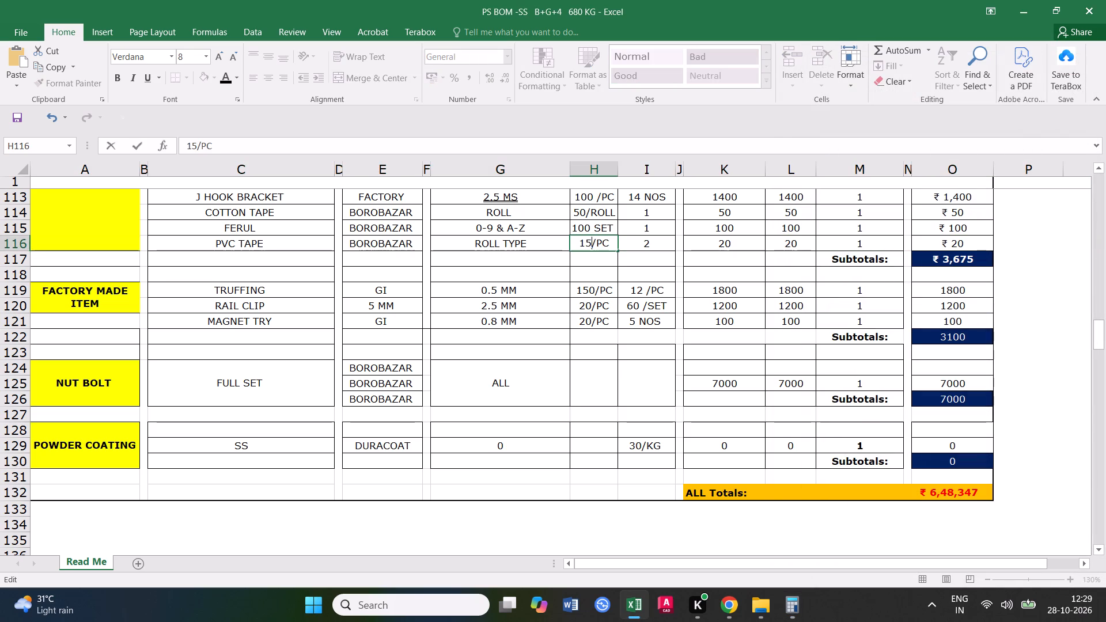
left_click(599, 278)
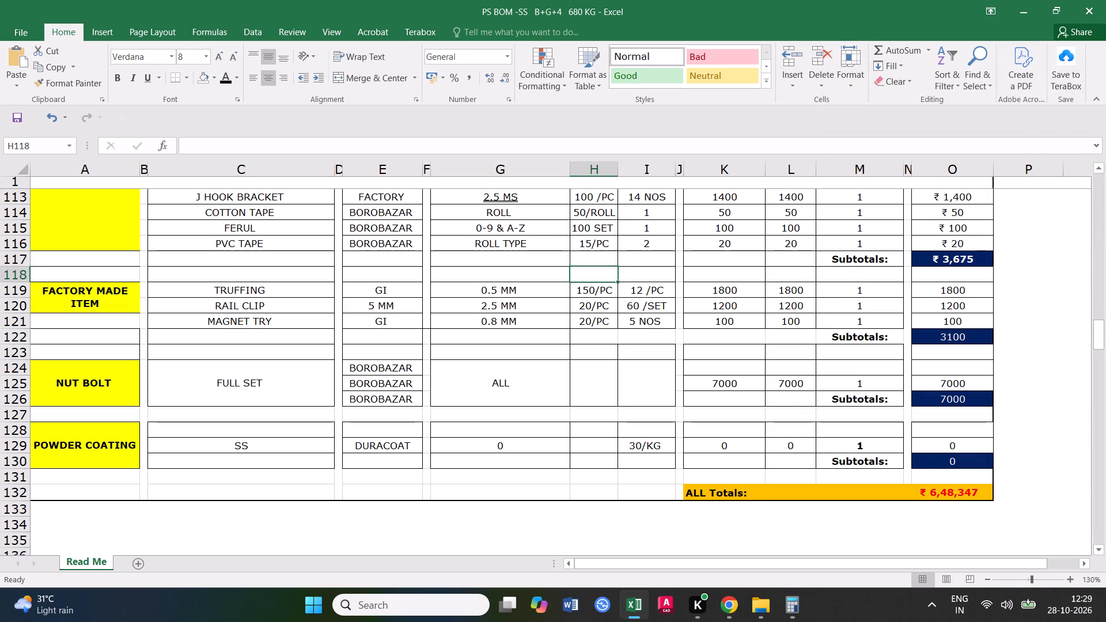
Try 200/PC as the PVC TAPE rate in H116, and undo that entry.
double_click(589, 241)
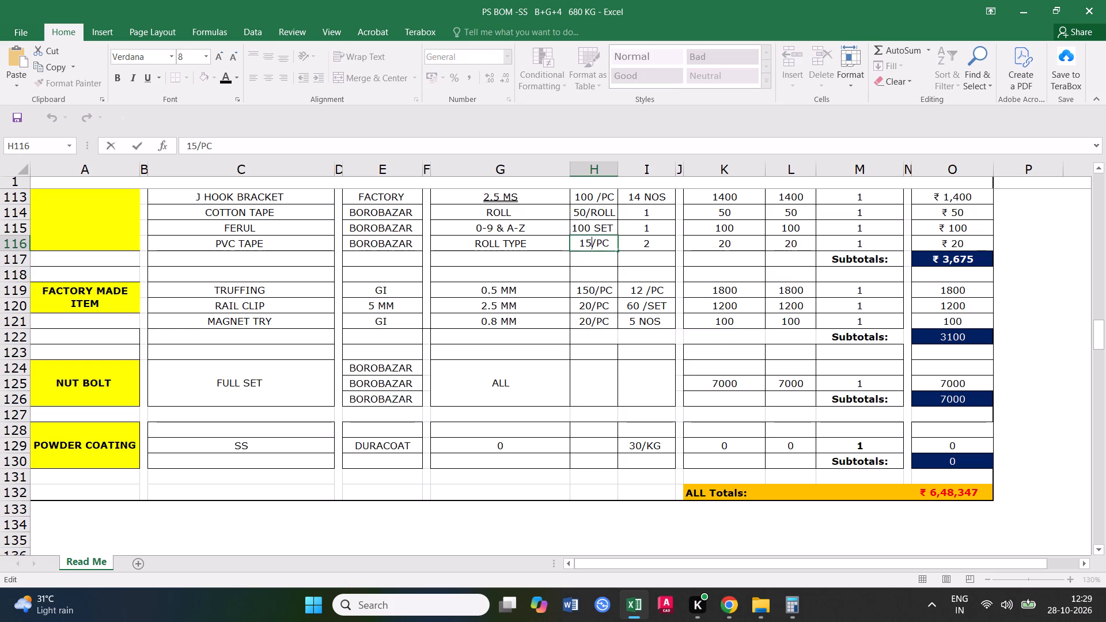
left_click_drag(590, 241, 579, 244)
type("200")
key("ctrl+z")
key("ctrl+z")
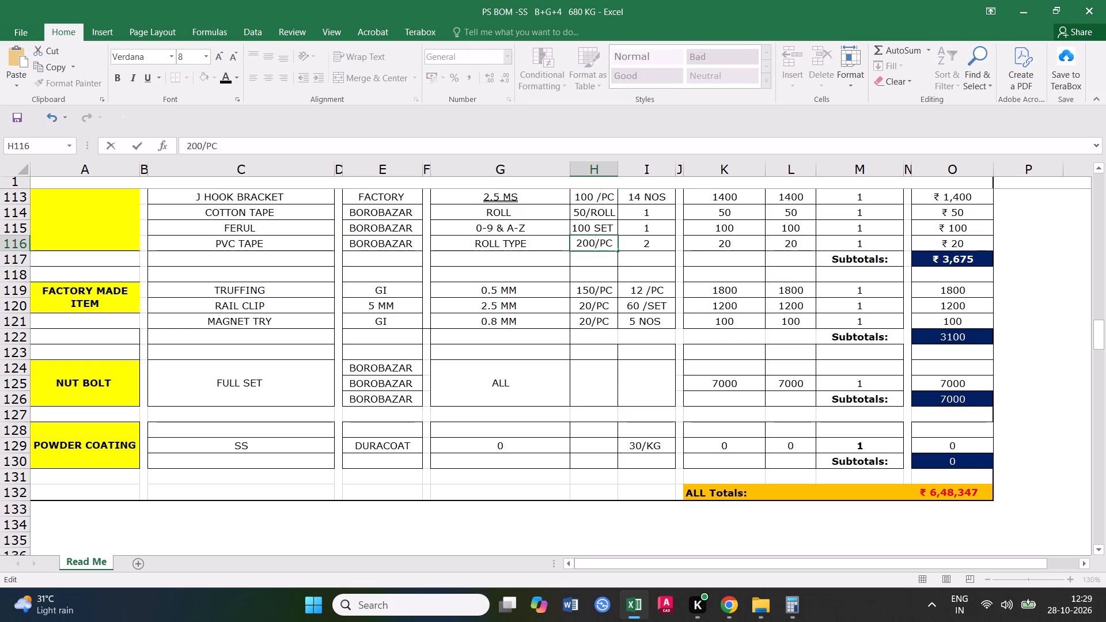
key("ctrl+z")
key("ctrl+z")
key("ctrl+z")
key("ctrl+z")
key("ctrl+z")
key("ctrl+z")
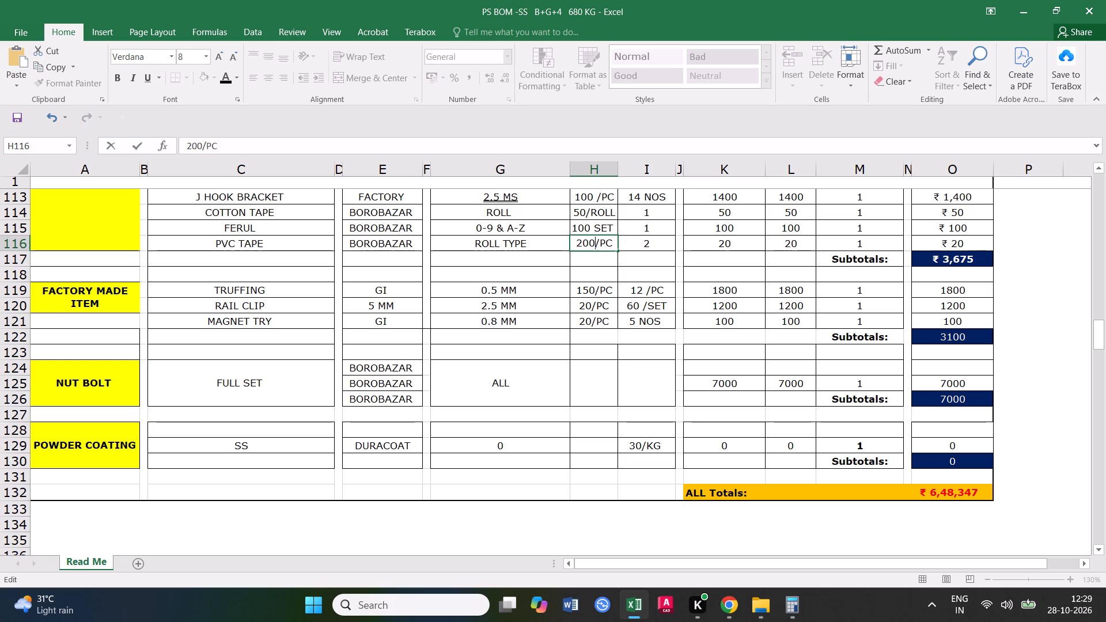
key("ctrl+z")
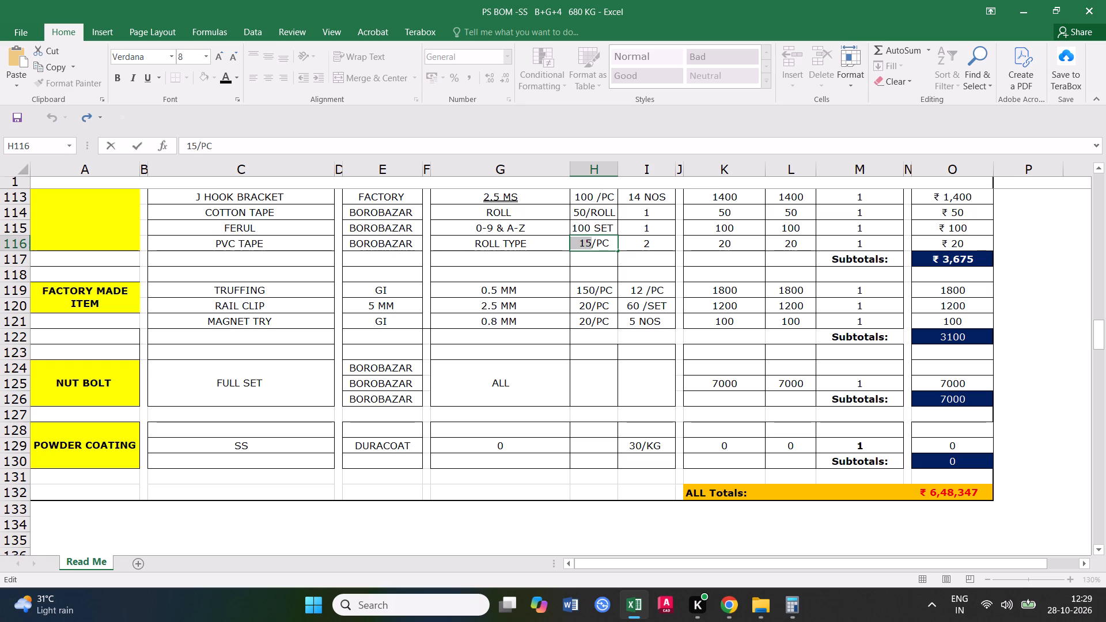
Set the PVC TAPE rate in H116 to 10/PC.
type("10")
left_click(626, 300)
Enter PVC as the material of the TRUFFING item in cell E119.
left_click(600, 291)
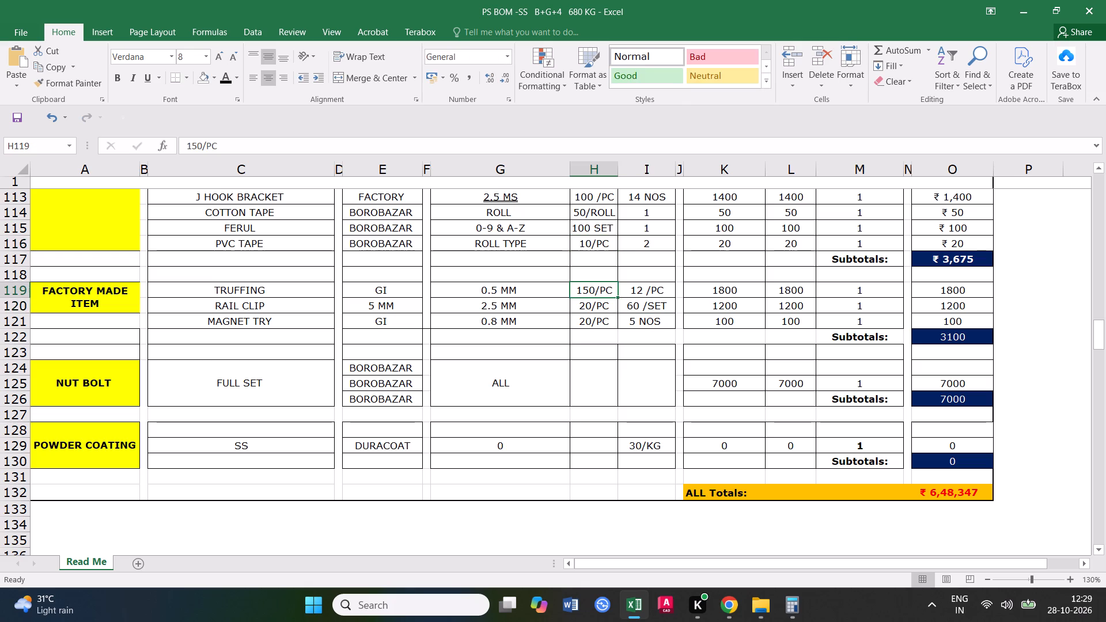
left_click(392, 292)
type("PVC")
left_click(521, 369)
Set the TRUFFING quantity in cell I119 to 17 /PC.
double_click(637, 291)
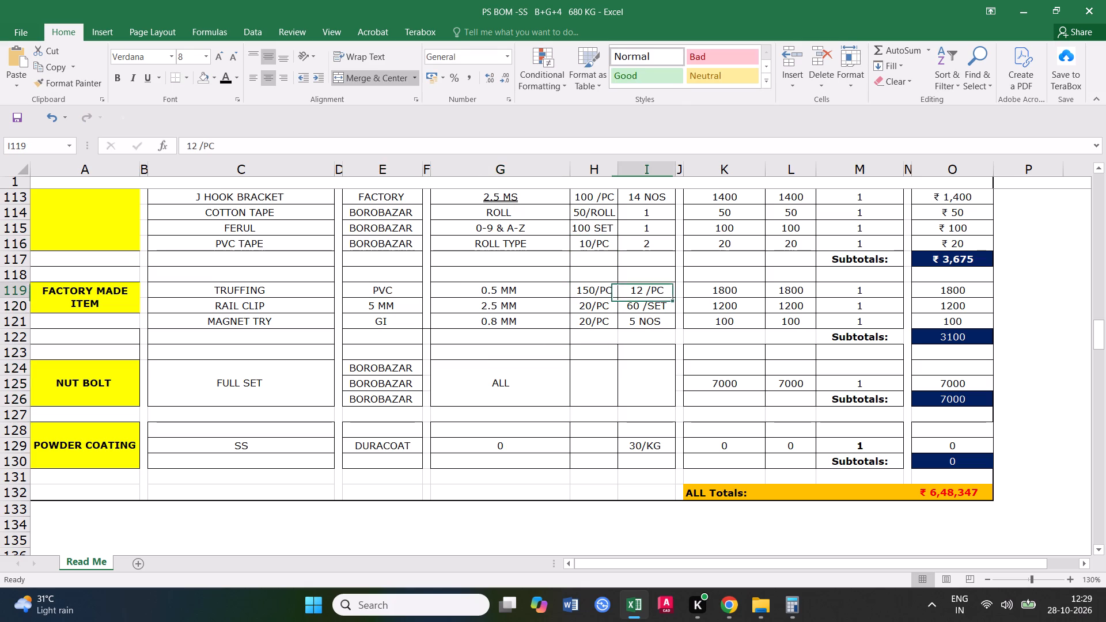
left_click_drag(641, 289, 633, 290)
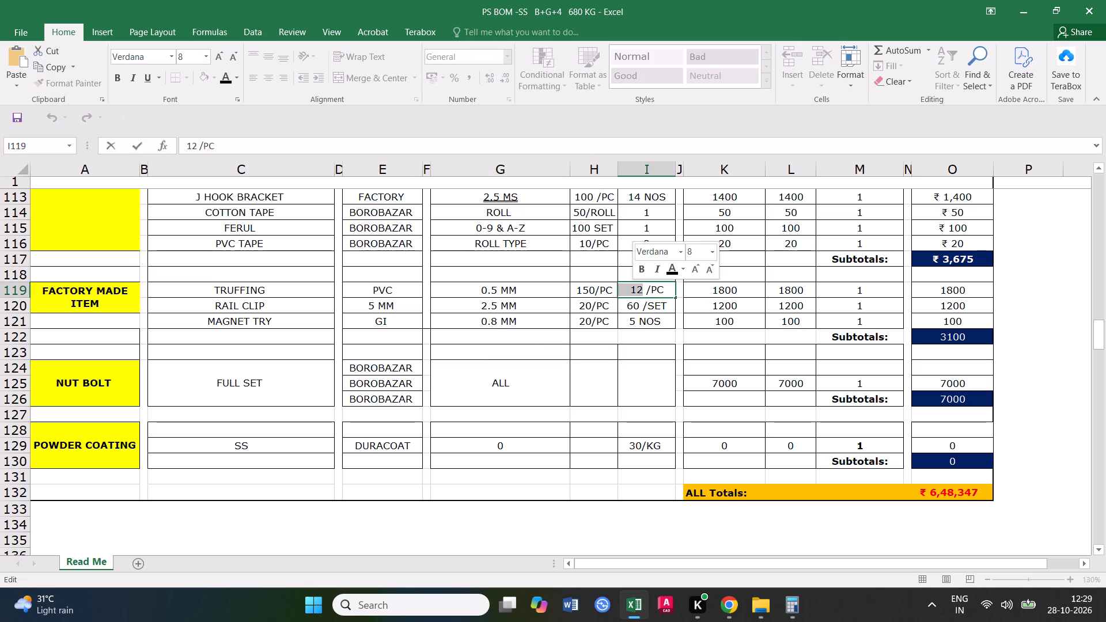
type("17")
left_click(645, 316)
Set the TRUFFING rate in cell H119 to 200/PC.
double_click(593, 292)
left_click_drag(593, 292, 589, 292)
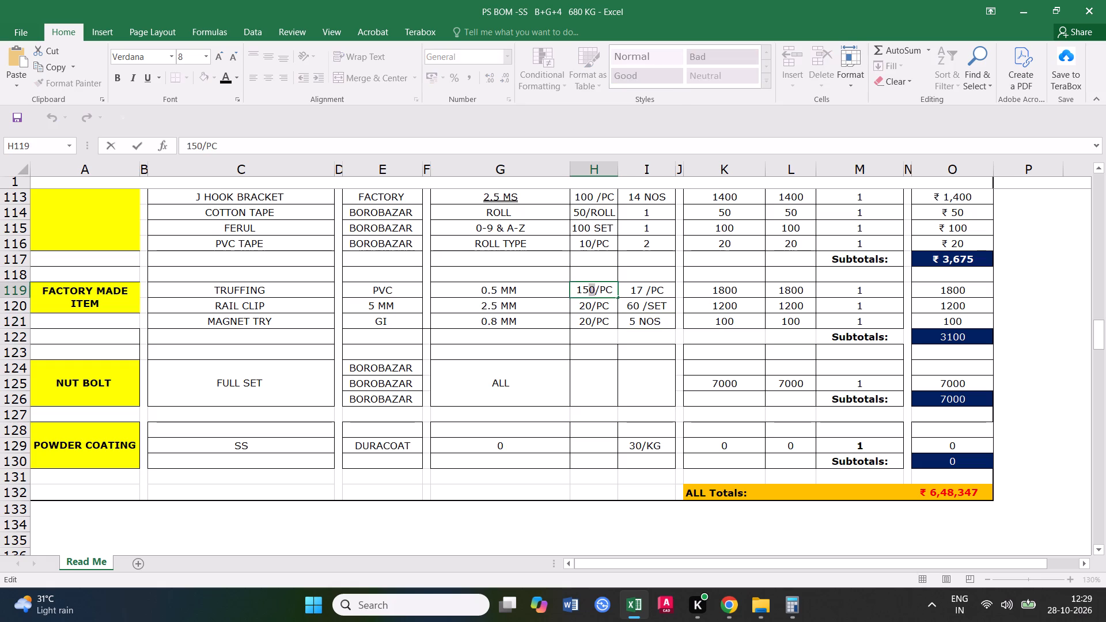
left_click_drag(589, 292, 576, 292)
key("2")
key("0")
key("0")
left_click(590, 325)
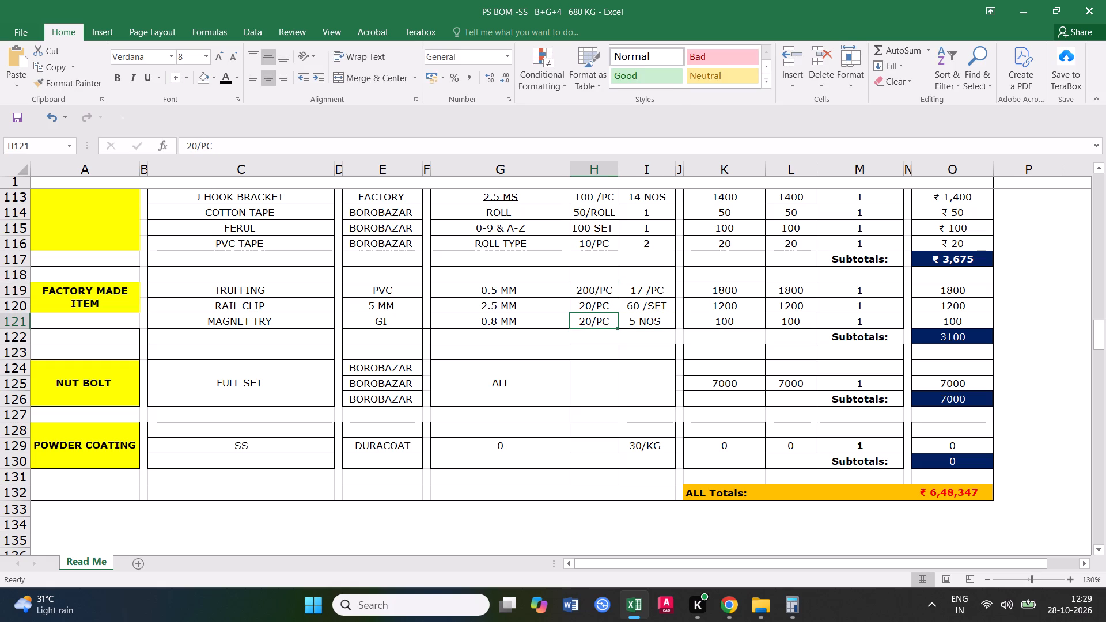
Multiply 200 by 17 in Calculator to work out the TRUFFING amount for cell K119.
left_click(726, 285)
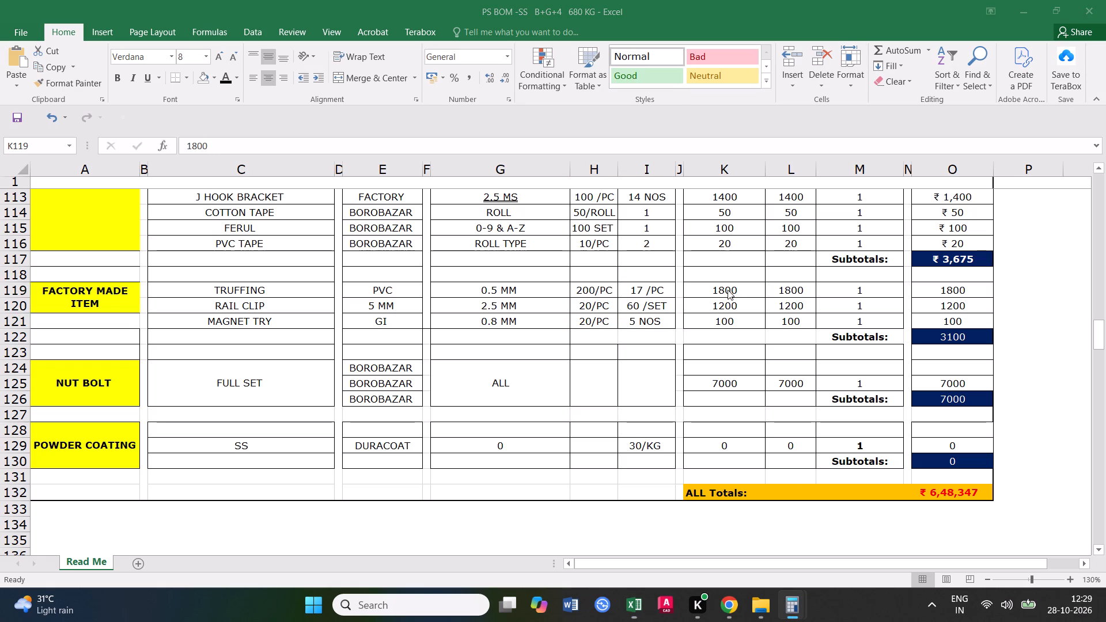
type("200")
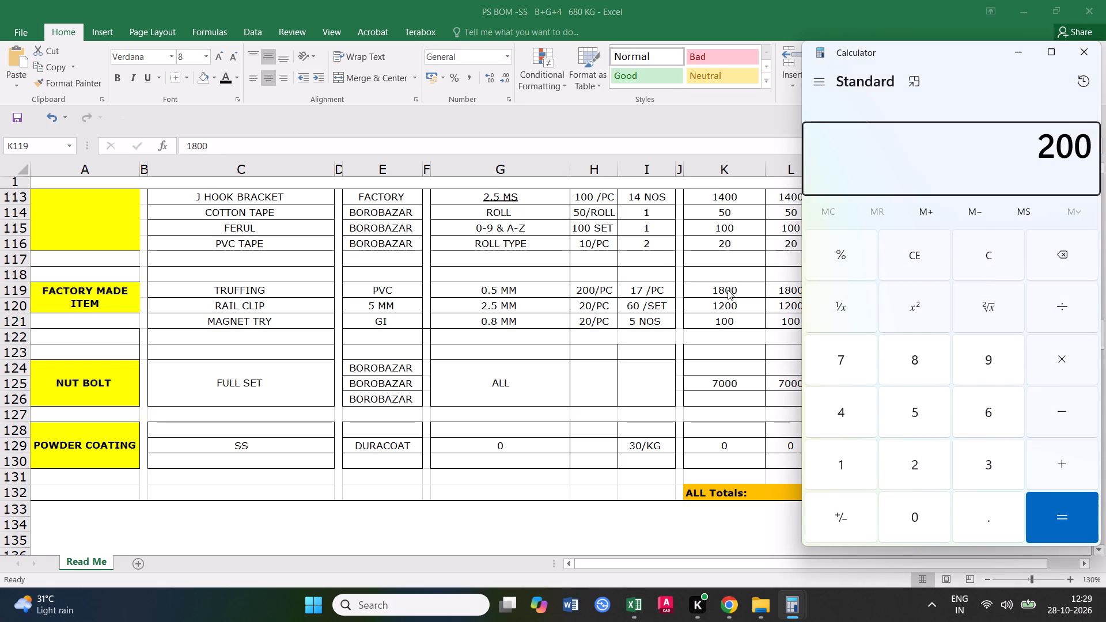
key("asterisk")
type("16")
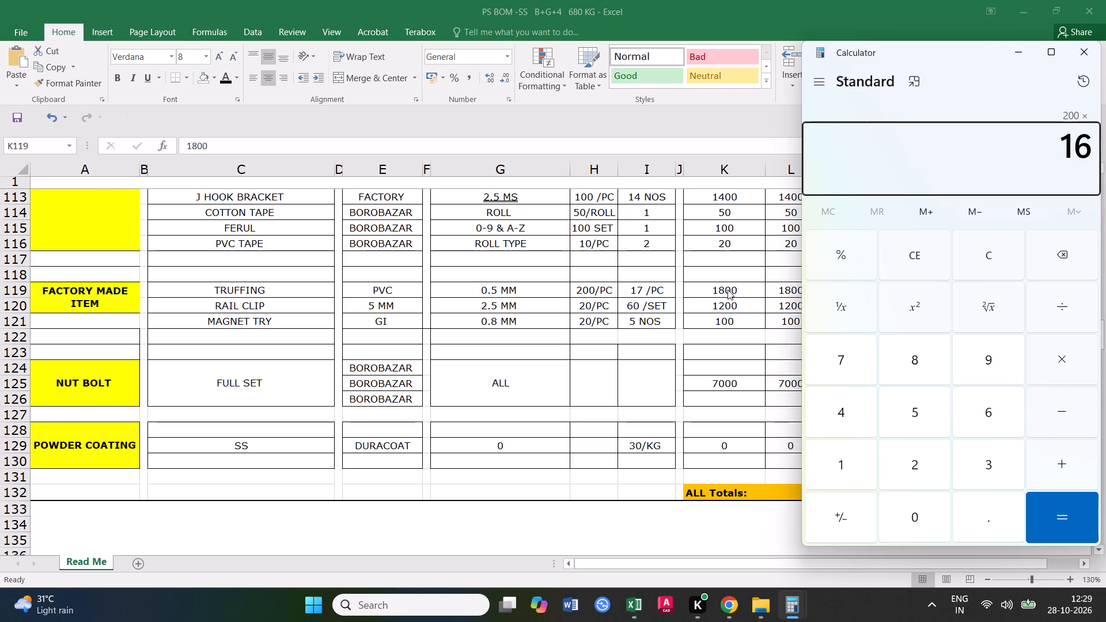
key("BackSpace")
key("7")
key("Return")
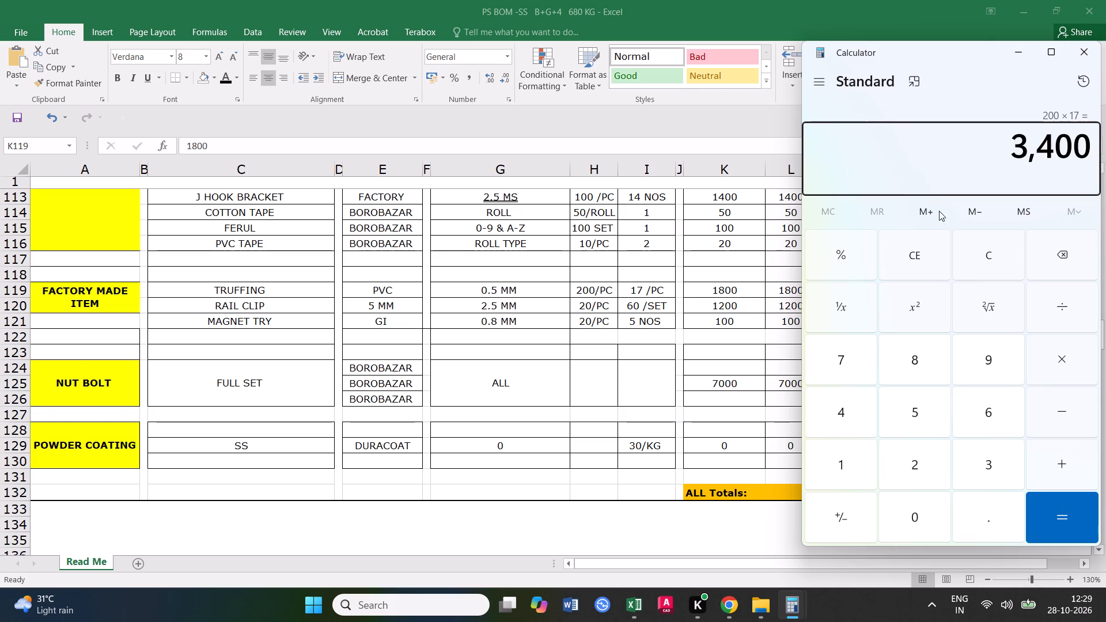
Enter 3400 as the TRUFFING unit price in cell K119, returning from Calculator to the Excel sheet.
left_click(1085, 57)
key("3")
key("4")
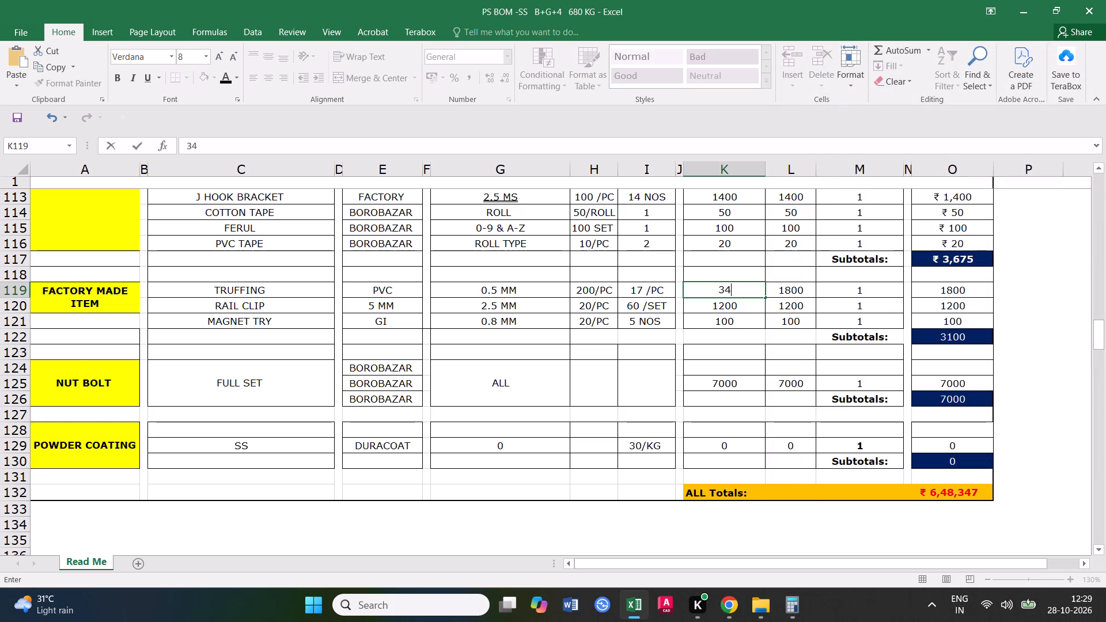
key("0")
key("0")
left_click(722, 337)
Fill the TRUFFING unit price from cell K119 across to its PRICE cell L119.
left_click(736, 291)
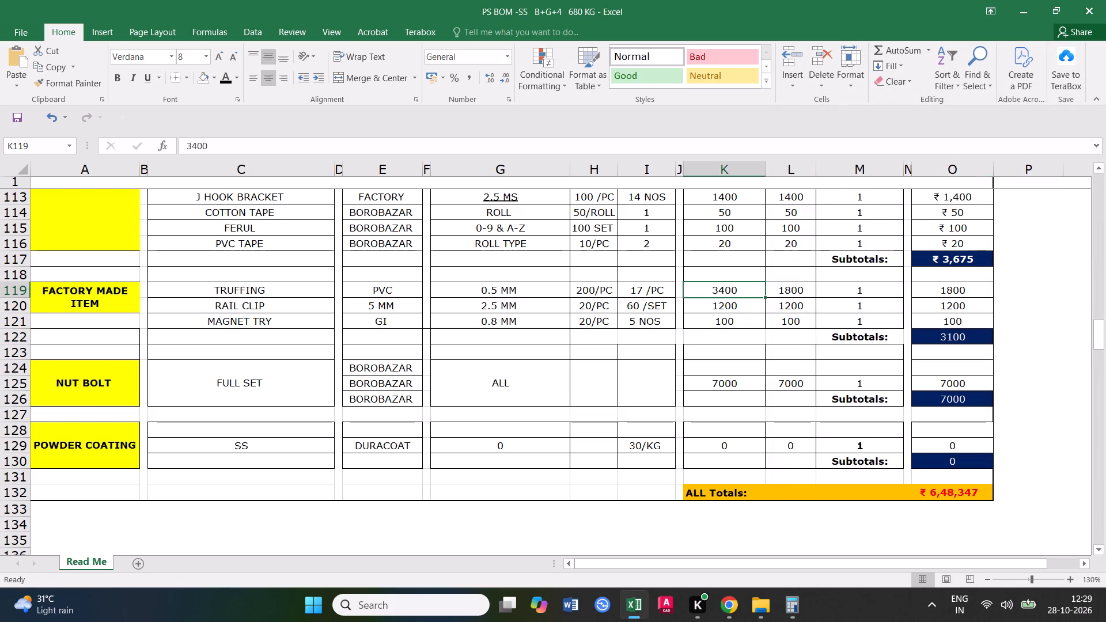
left_click_drag(765, 296, 816, 294)
left_click(792, 305)
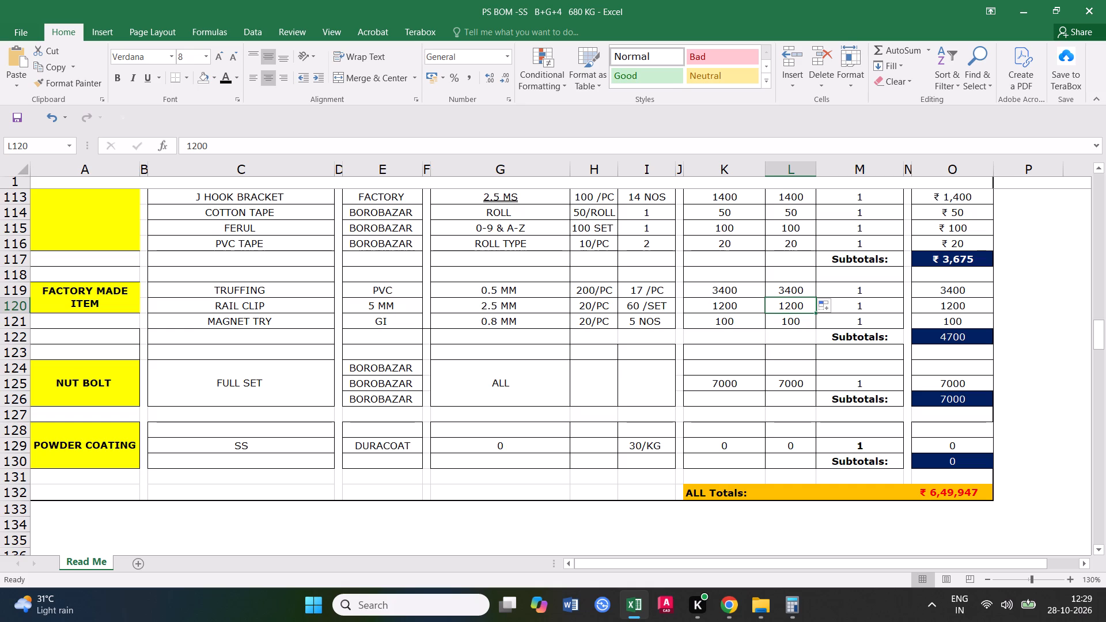
Check the TRUFFING, RAIL CLIP and MAGNET TRY rows 119 to 121 and save the workbook.
left_click(16, 289)
left_click(11, 120)
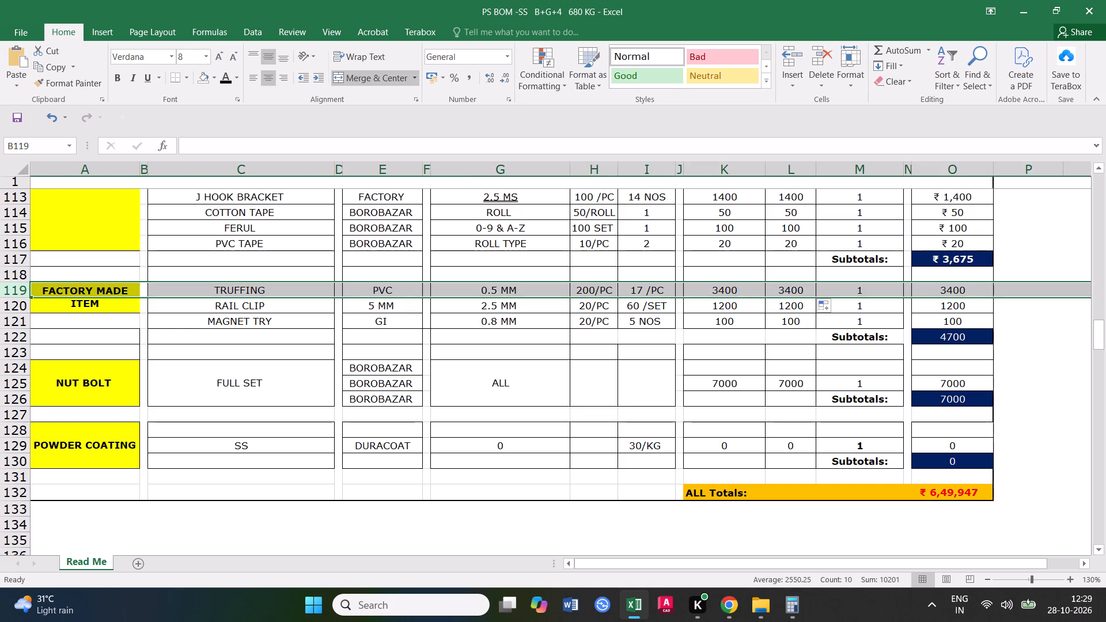
left_click(10, 306)
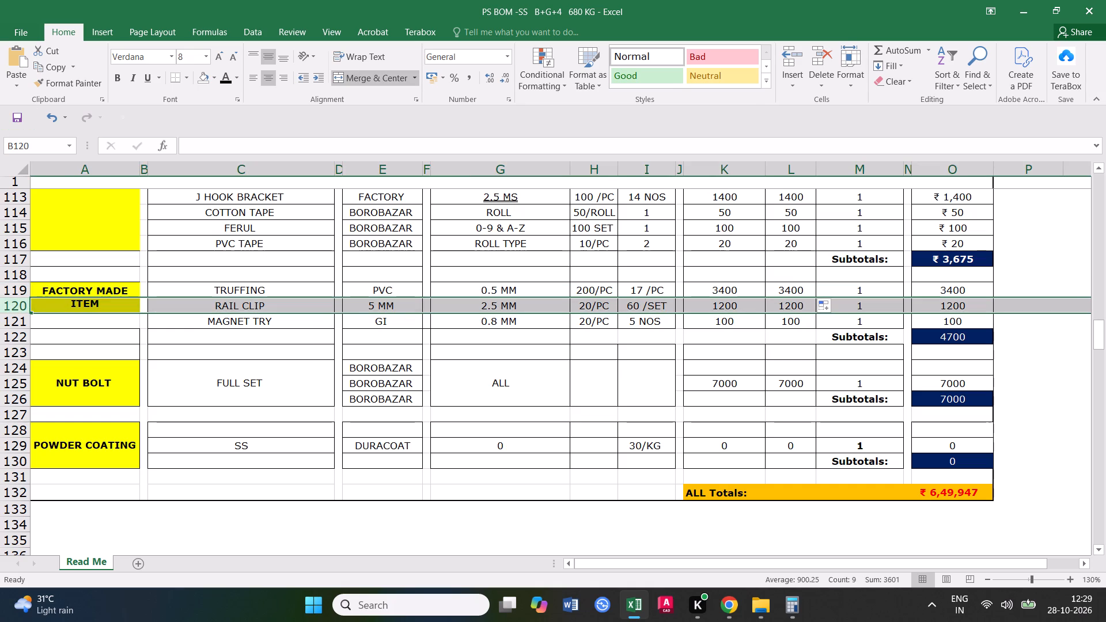
left_click(14, 320)
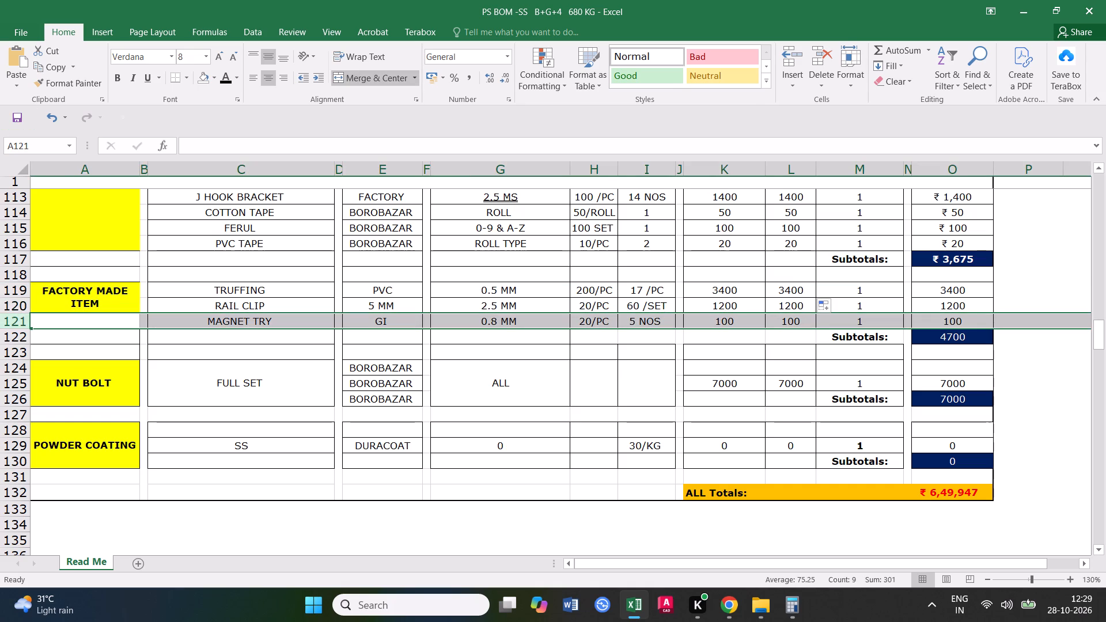
left_click(17, 116)
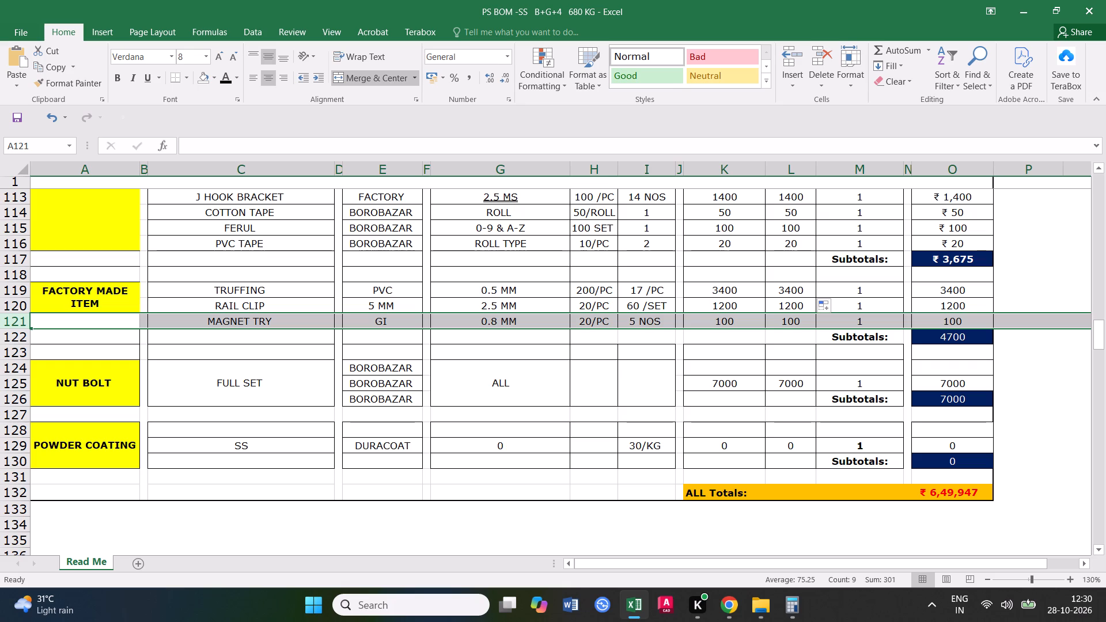
Enter NA as both the material (E129) and the description (C129) of the POWDER COATING item.
left_click(299, 450)
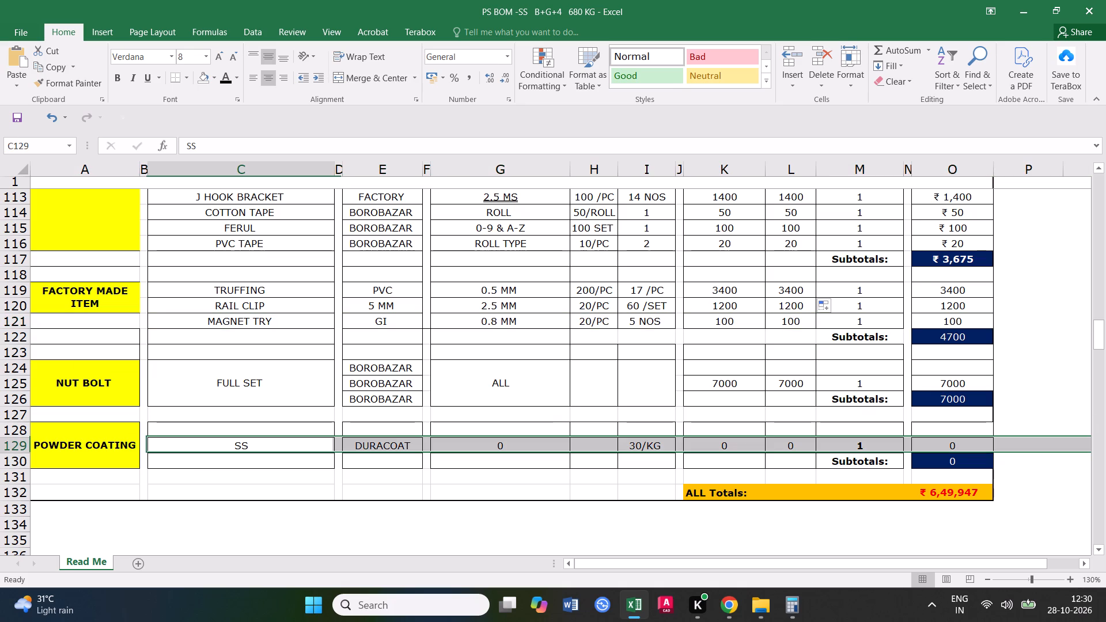
left_click(380, 443)
type("NA")
left_click(411, 481)
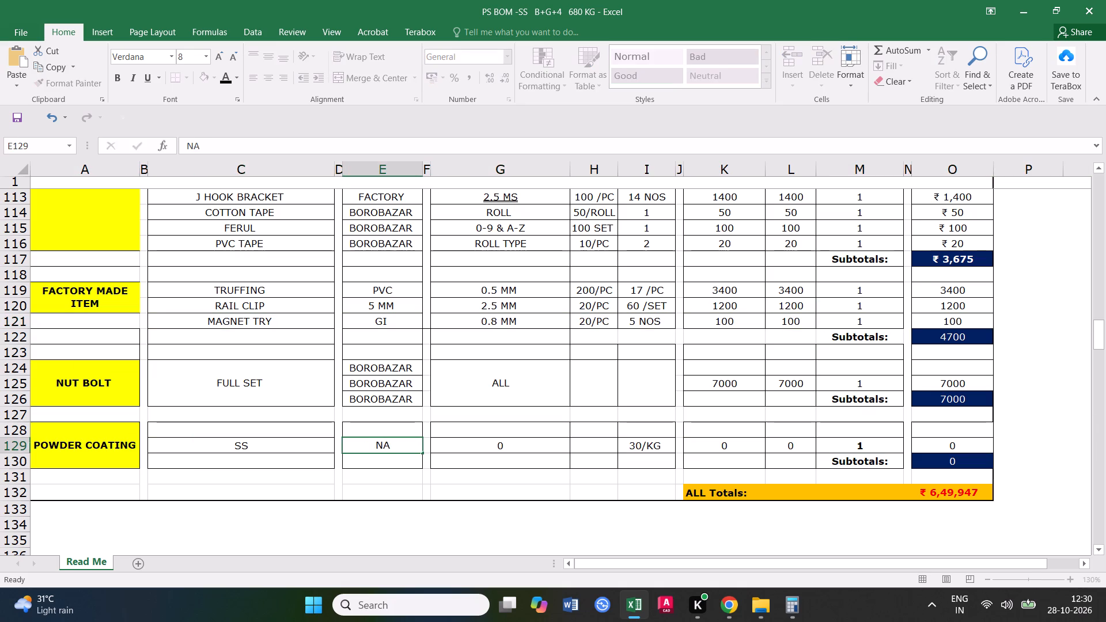
left_click(257, 446)
type("NA")
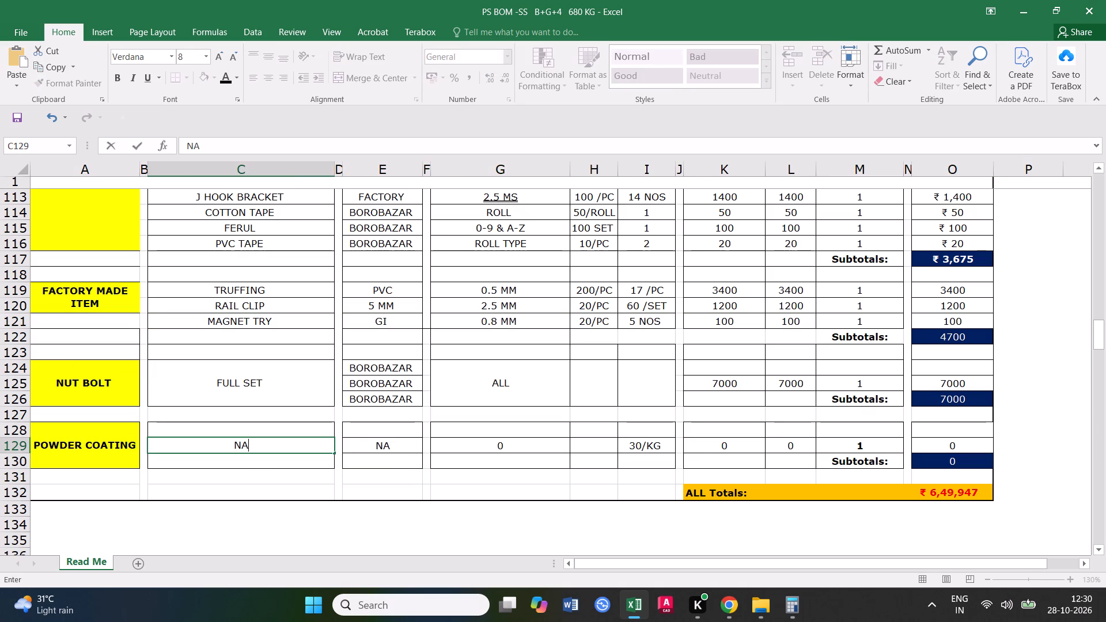
left_click(330, 479)
Set the POWDER COATING quantity in cell I129 to NILL and save the workbook.
left_click(645, 448)
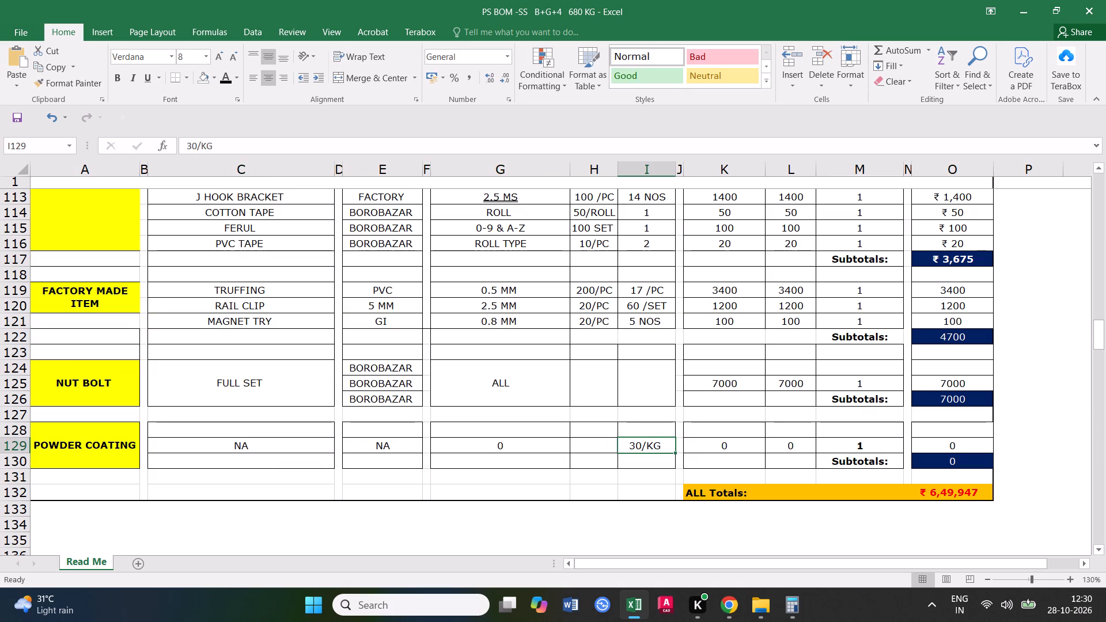
type("NILL")
left_click(754, 450)
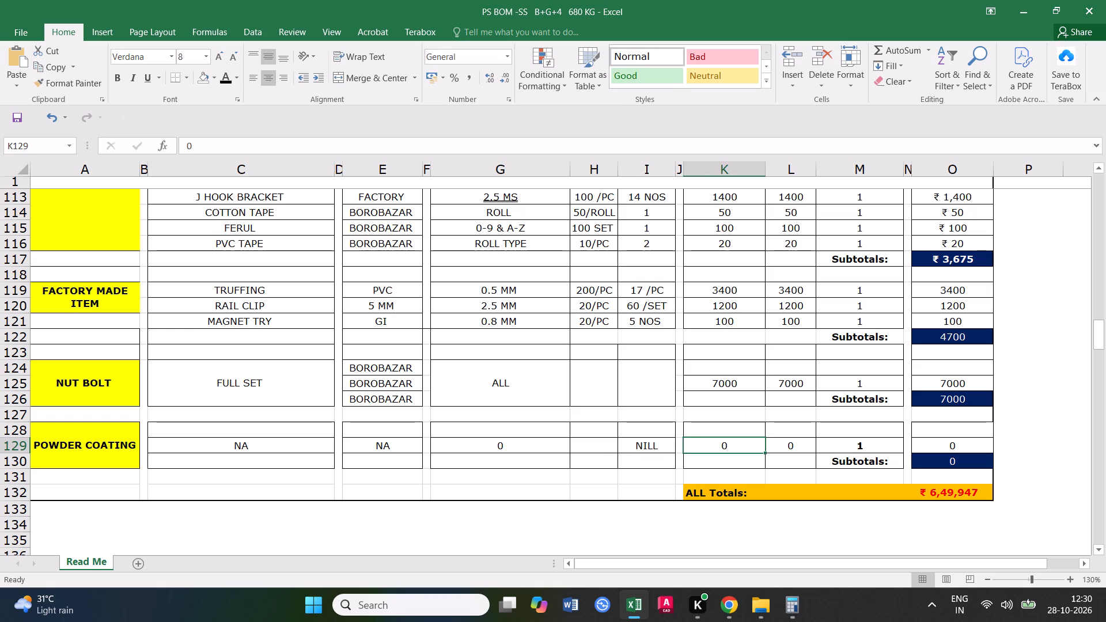
left_click(843, 447)
left_click(588, 429)
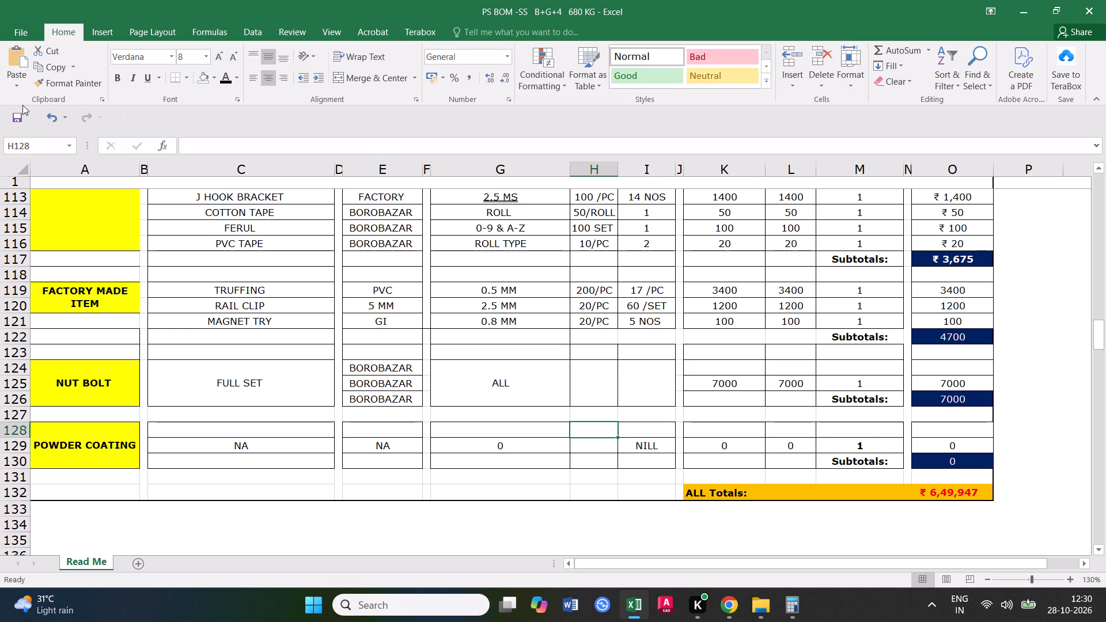
double_click(22, 116)
Highlight the MOTOR heading in cell A65 with a yellow fill and save the workbook.
scroll(423, 351, "up", 5)
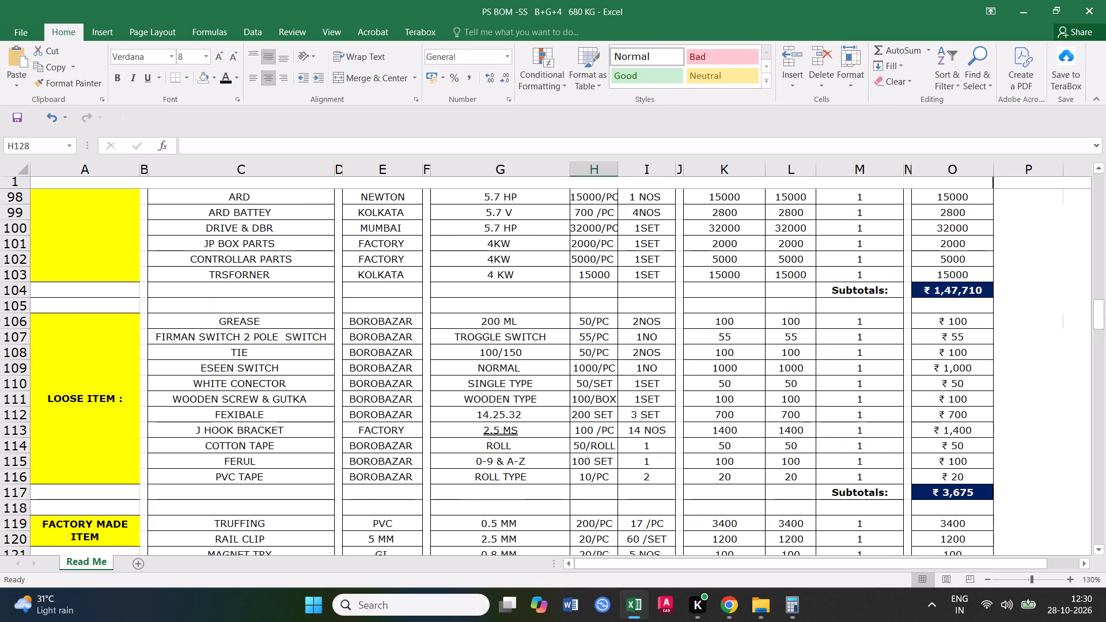
scroll(423, 351, "up", 7)
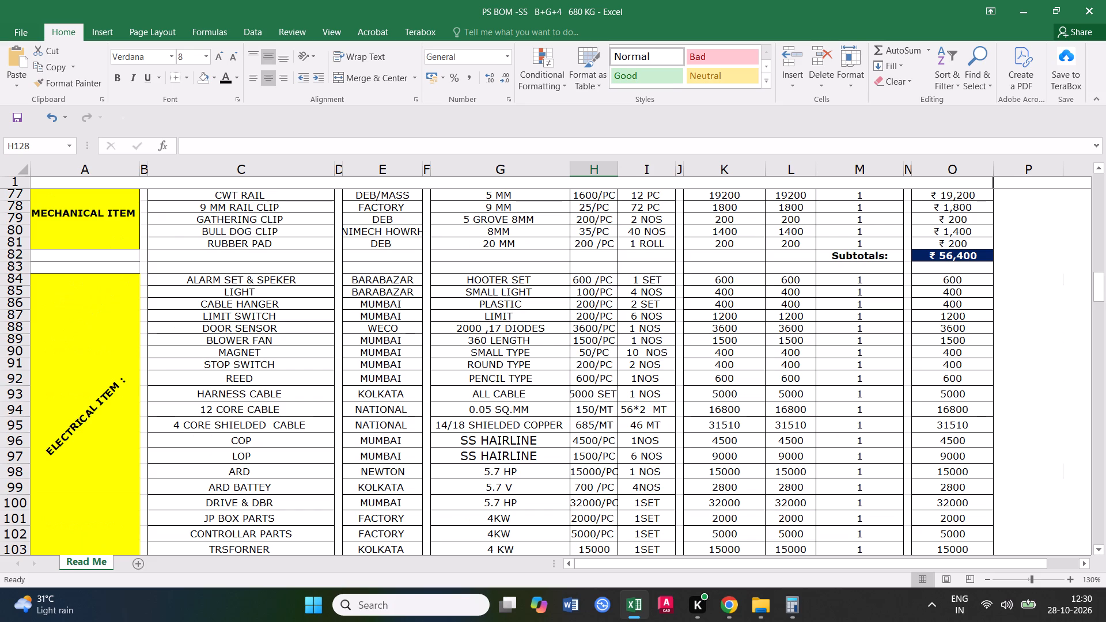
scroll(399, 373, "up", 3)
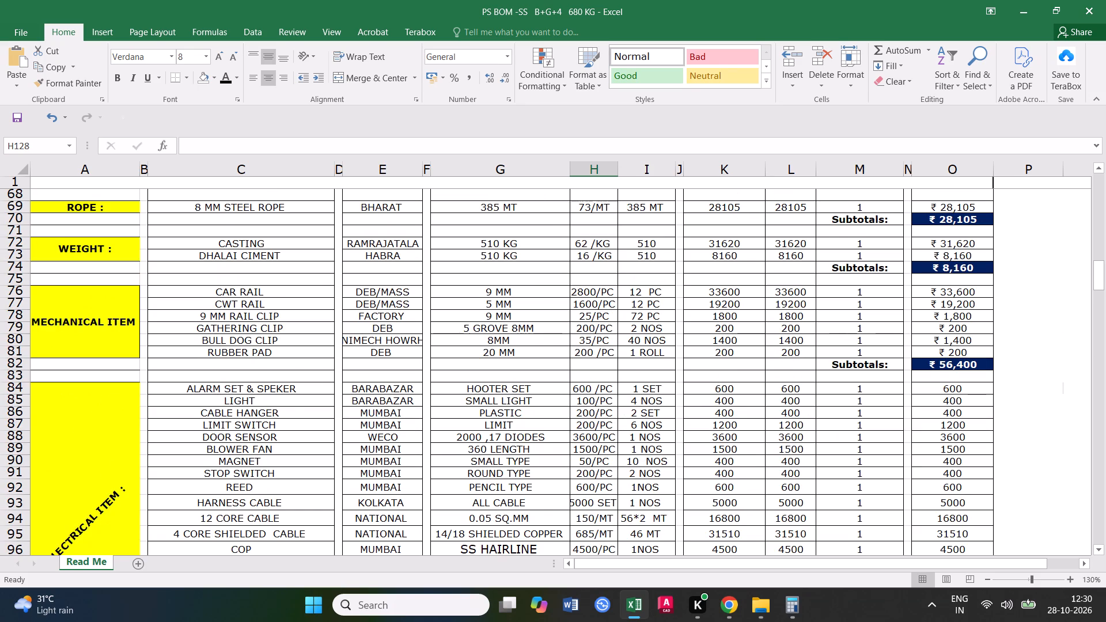
scroll(393, 376, "up", 2)
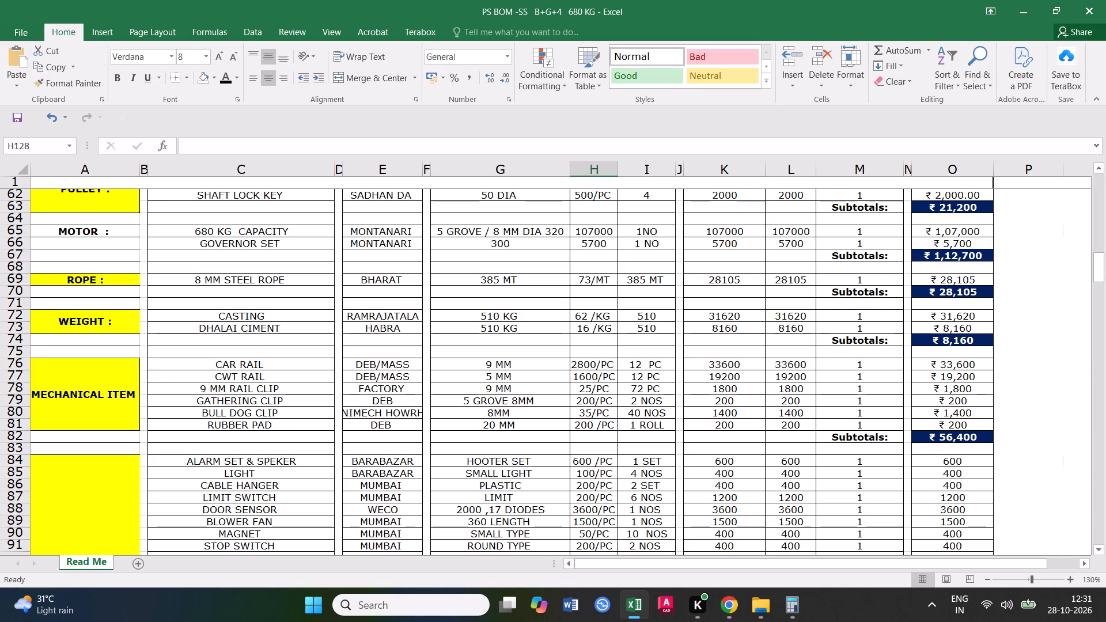
left_click(82, 229)
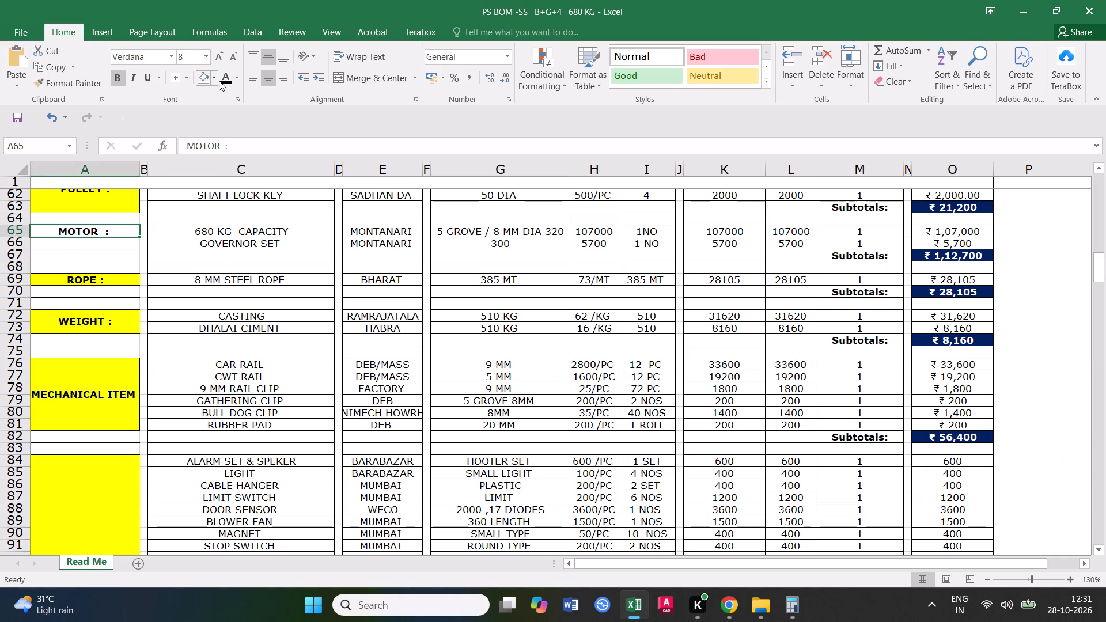
left_click(214, 81)
left_click(241, 184)
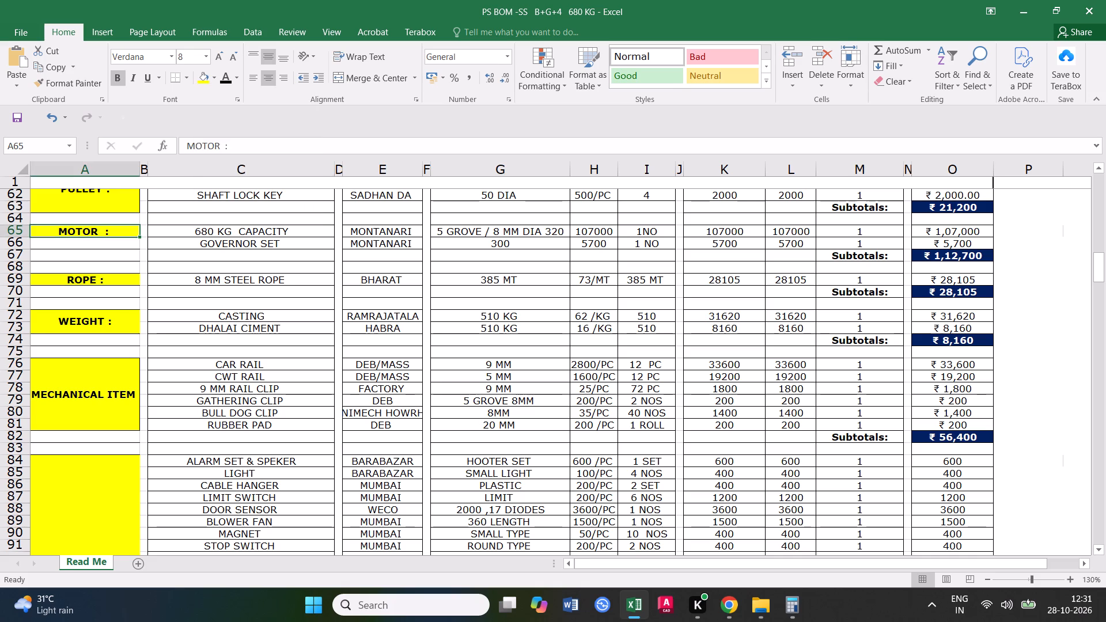
left_click(228, 370)
left_click(27, 111)
Look over the WEIGHT rows and the sheet up to its Bill of Materials header, and save the workbook.
left_click(274, 331)
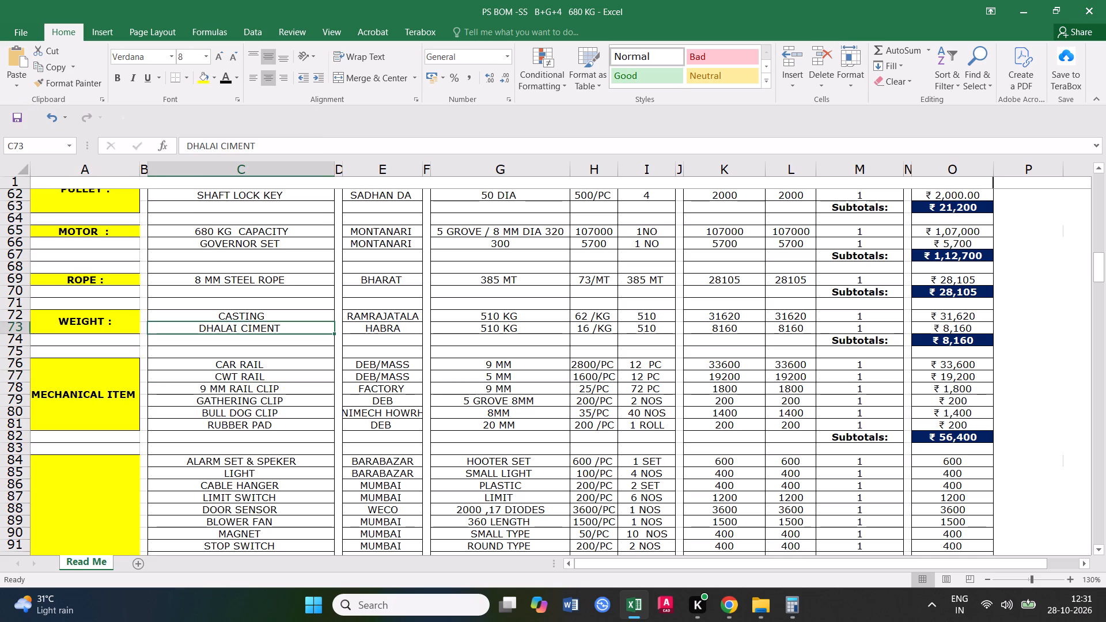
left_click(368, 315)
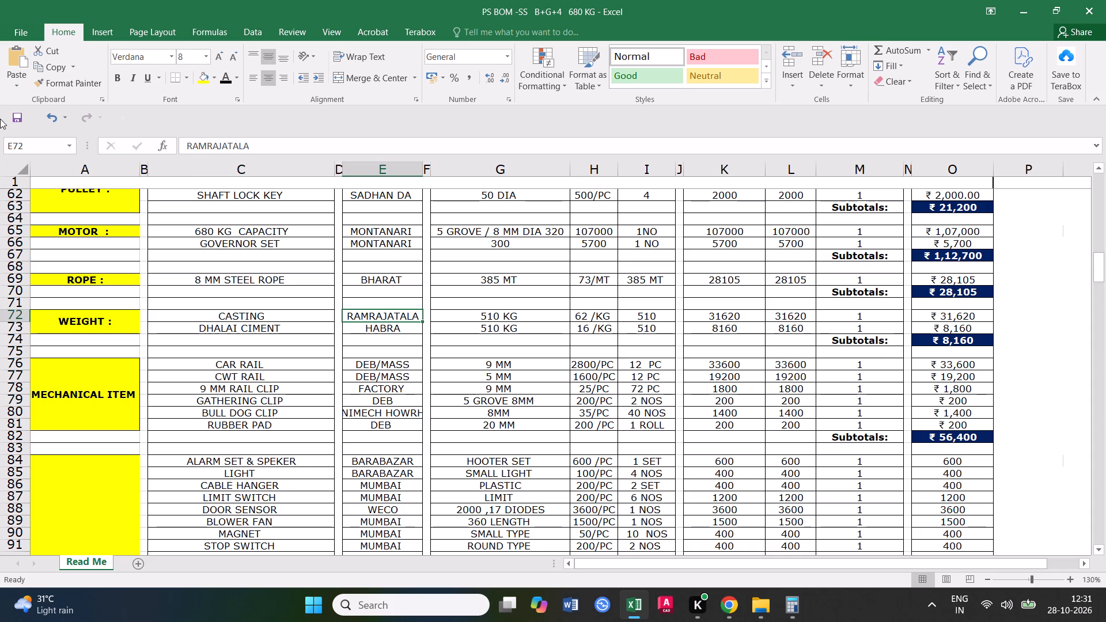
left_click(12, 119)
left_click(291, 334)
scroll(287, 348, "up", 2)
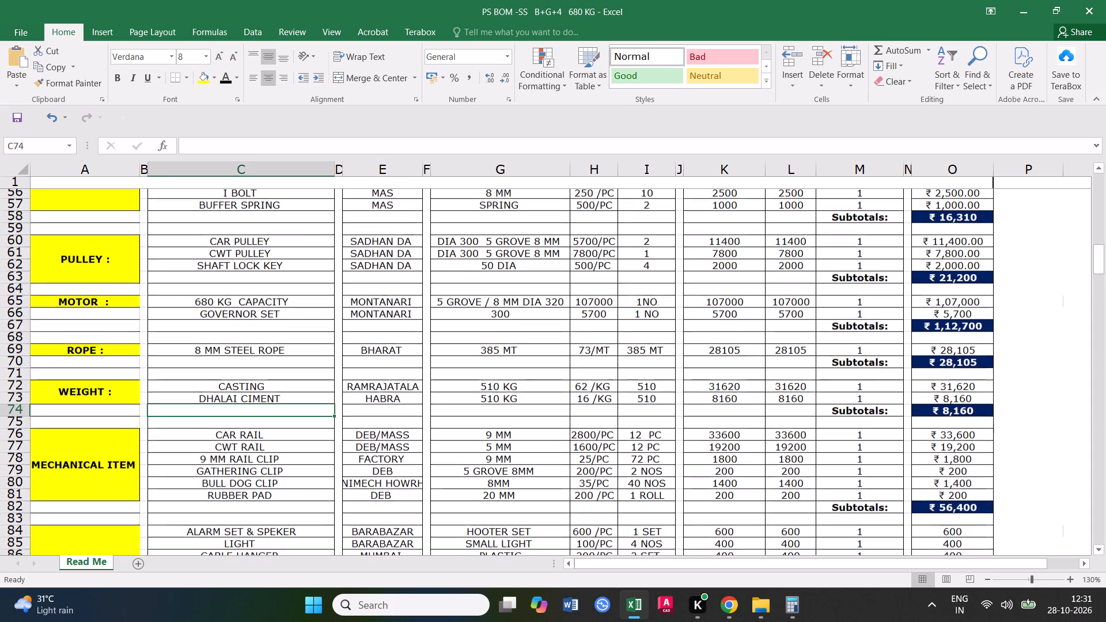
scroll(363, 352, "up", 20)
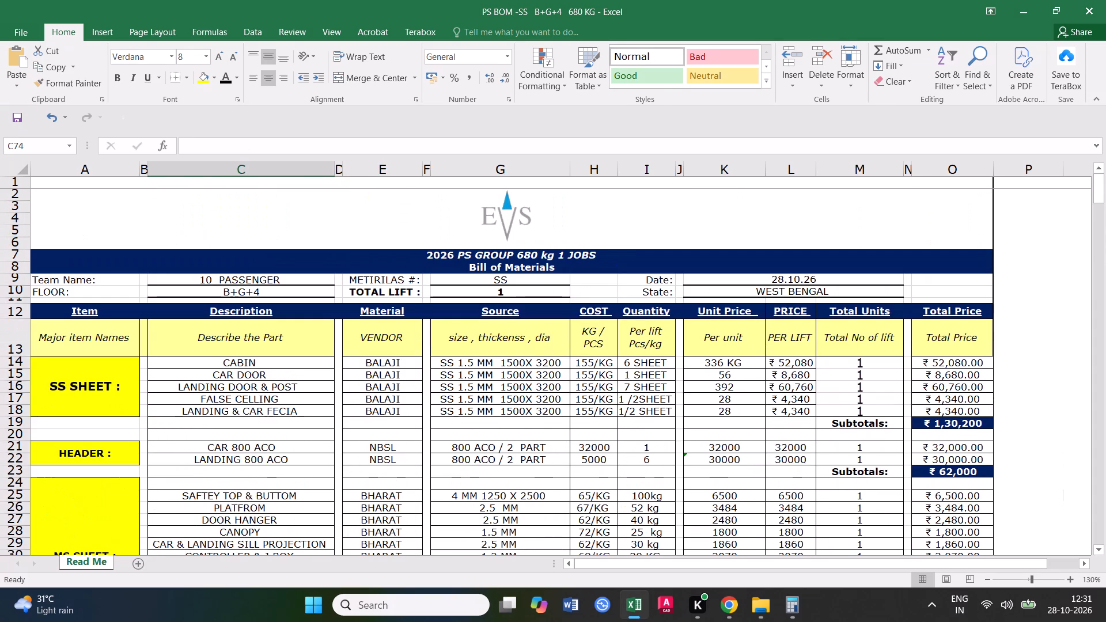
left_click(29, 118)
Open the ALL Totals formula in cell N132 to inspect which subtotal cells it references.
scroll(576, 354, "down", 11)
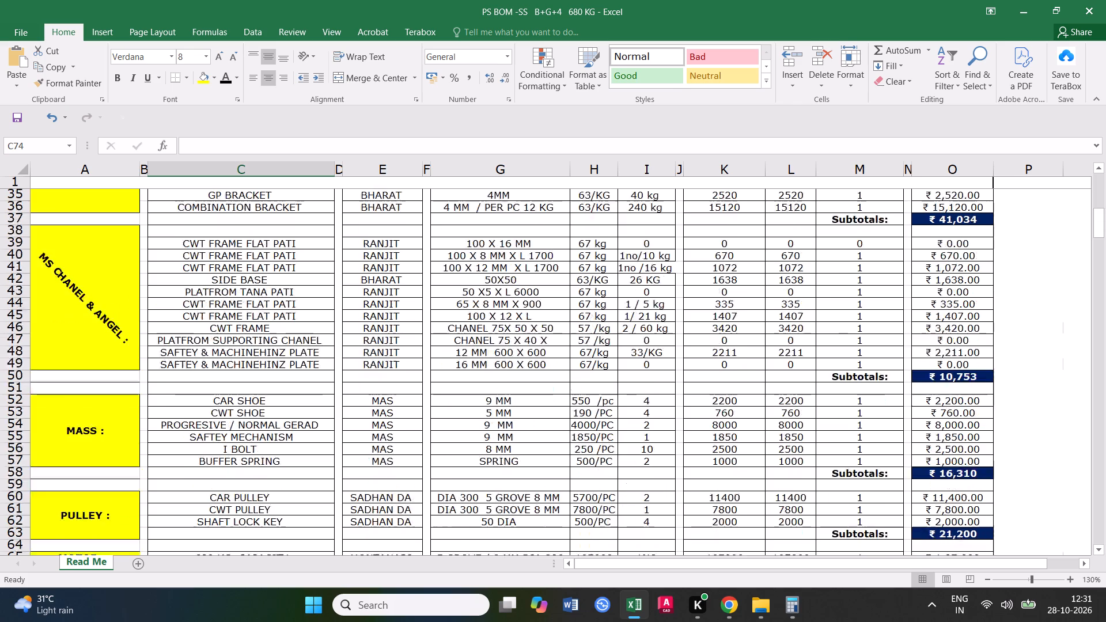
scroll(623, 399, "down", 1)
scroll(794, 401, "down", 18)
scroll(804, 414, "down", 7)
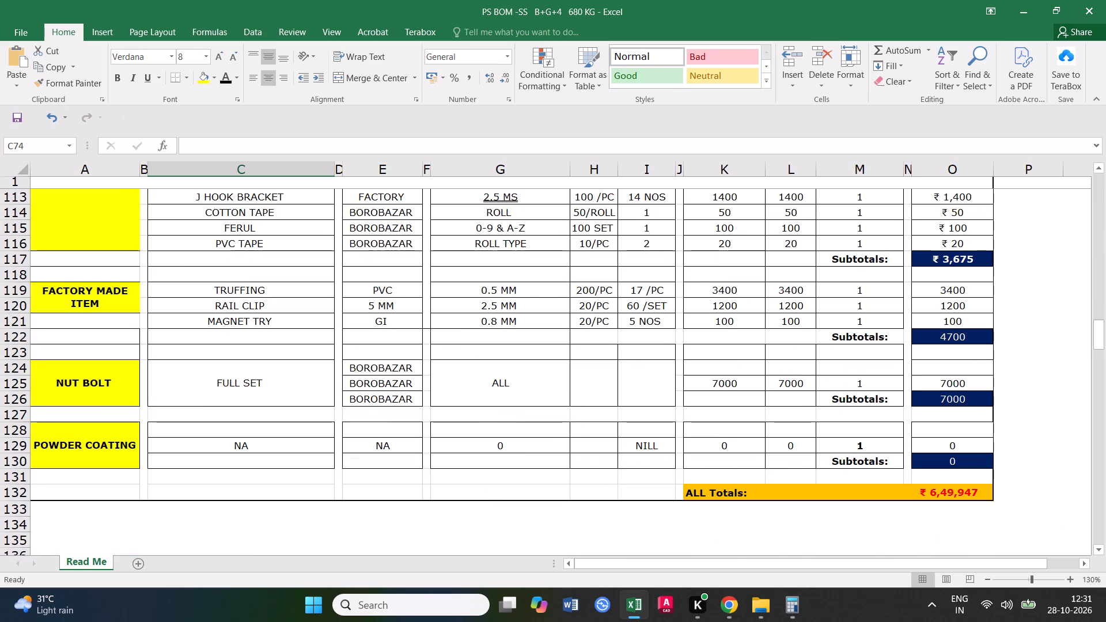
left_click(948, 499)
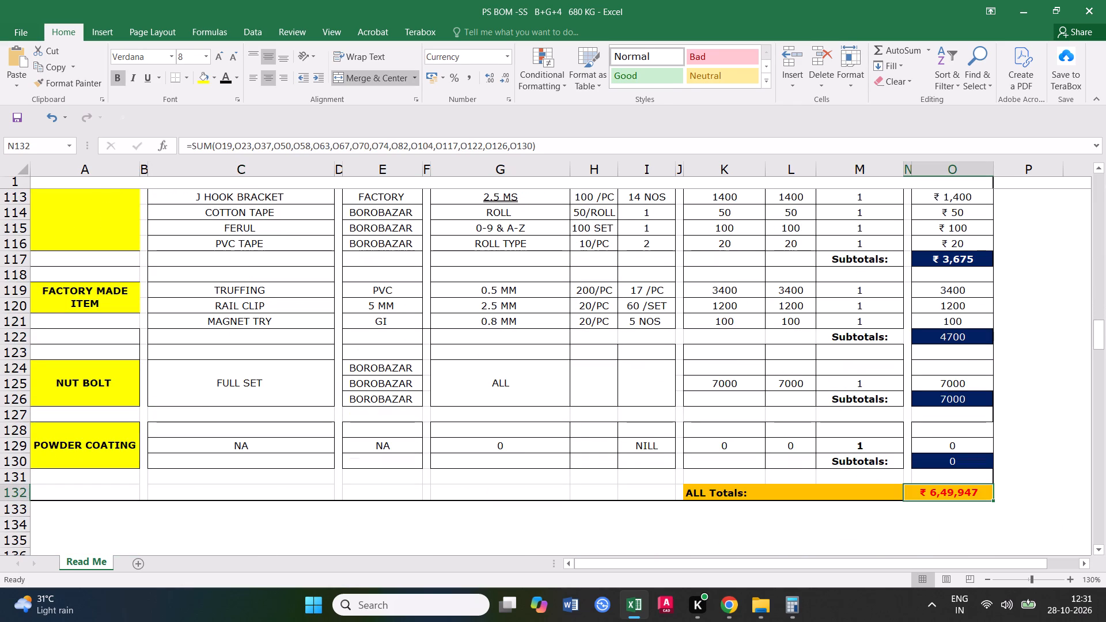
left_click(549, 149)
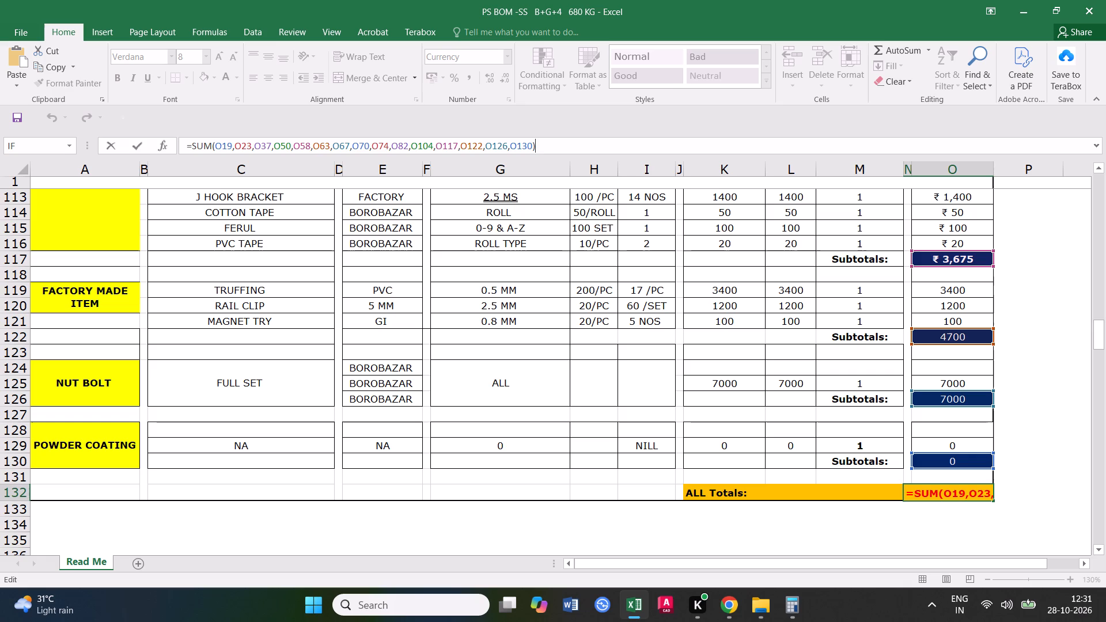
Check the grand total formula's references against the subtotals of the SS SHEET through ROPE sections.
scroll(793, 382, "up", 1)
left_click_drag(1100, 336, 1105, 191)
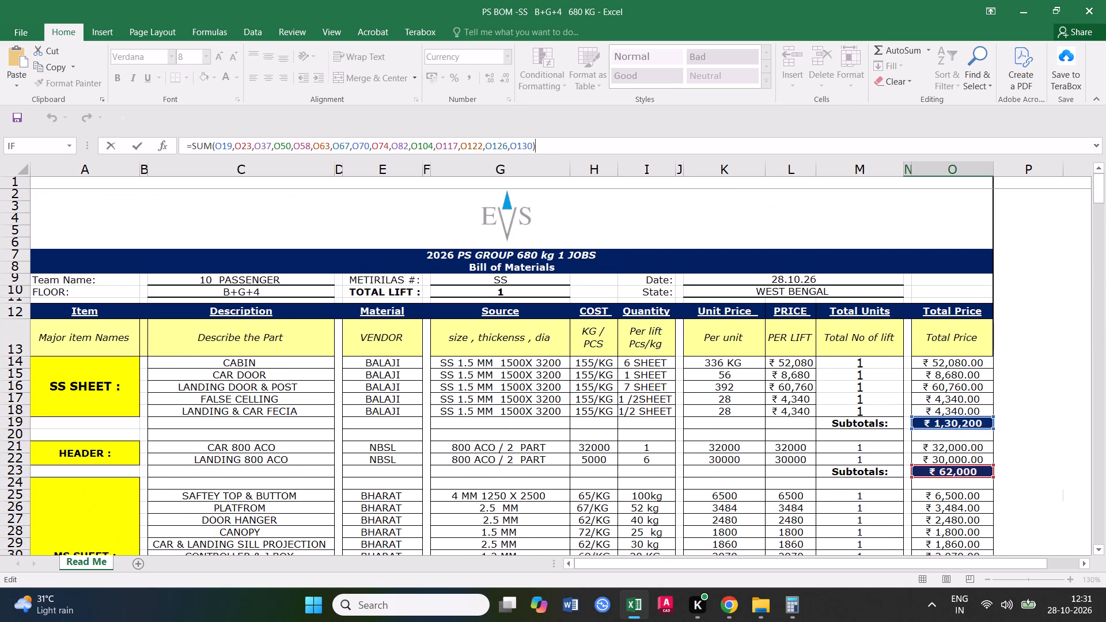
left_click(1099, 548)
triple_click(1099, 548)
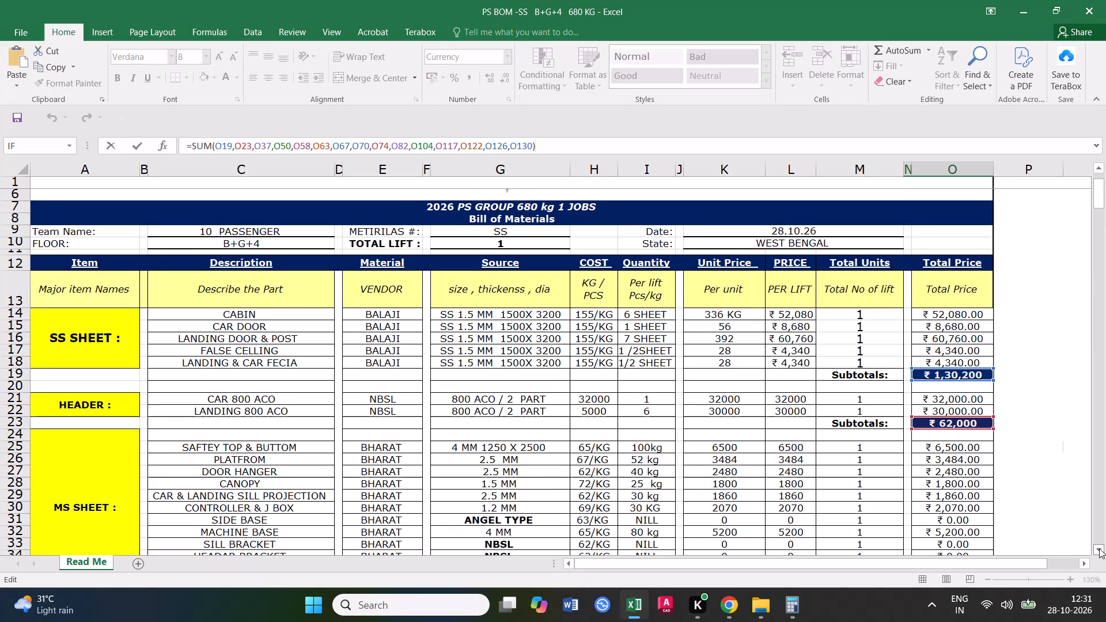
triple_click(1099, 548)
triple_click(1099, 548)
triple_click(1099, 548)
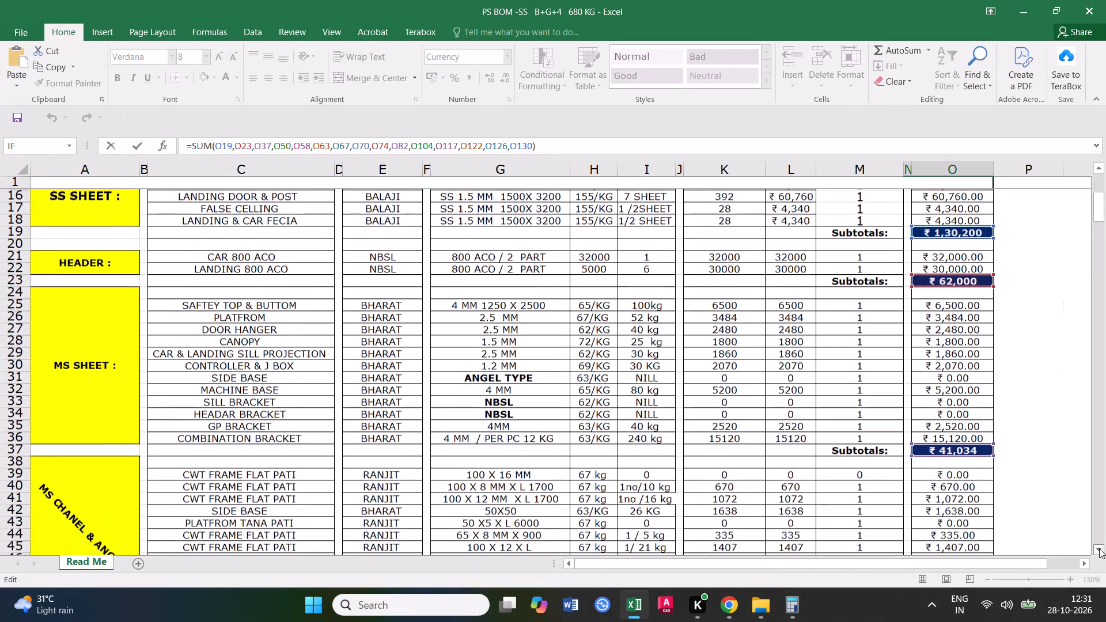
triple_click(1099, 548)
double_click(1099, 548)
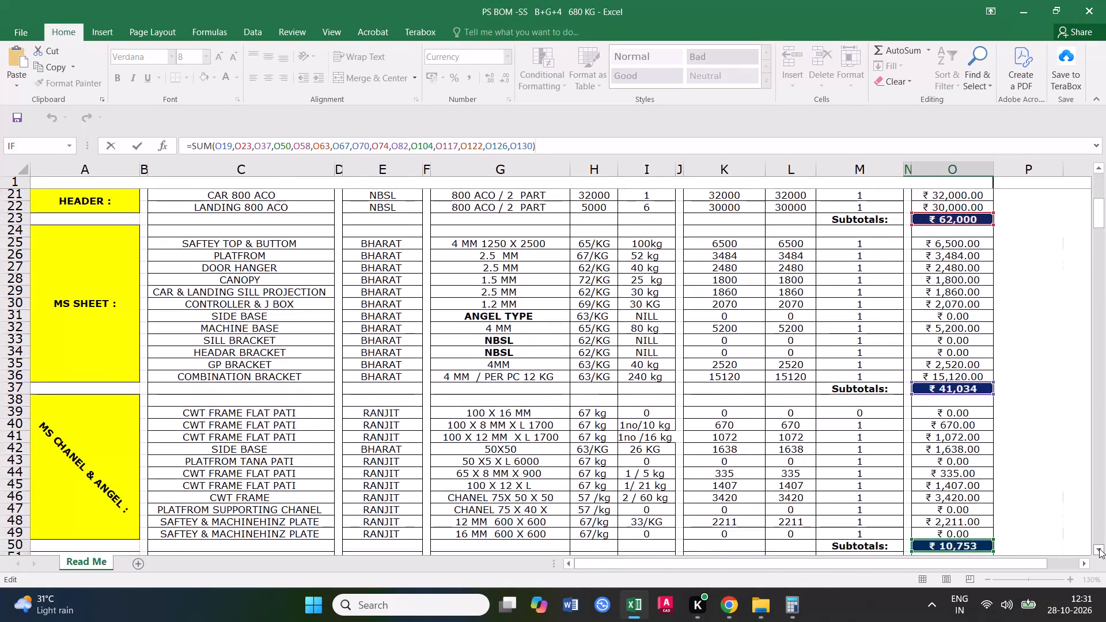
triple_click(1099, 548)
triple_click(1099, 548)
triple_click(1099, 548)
triple_click(1099, 548)
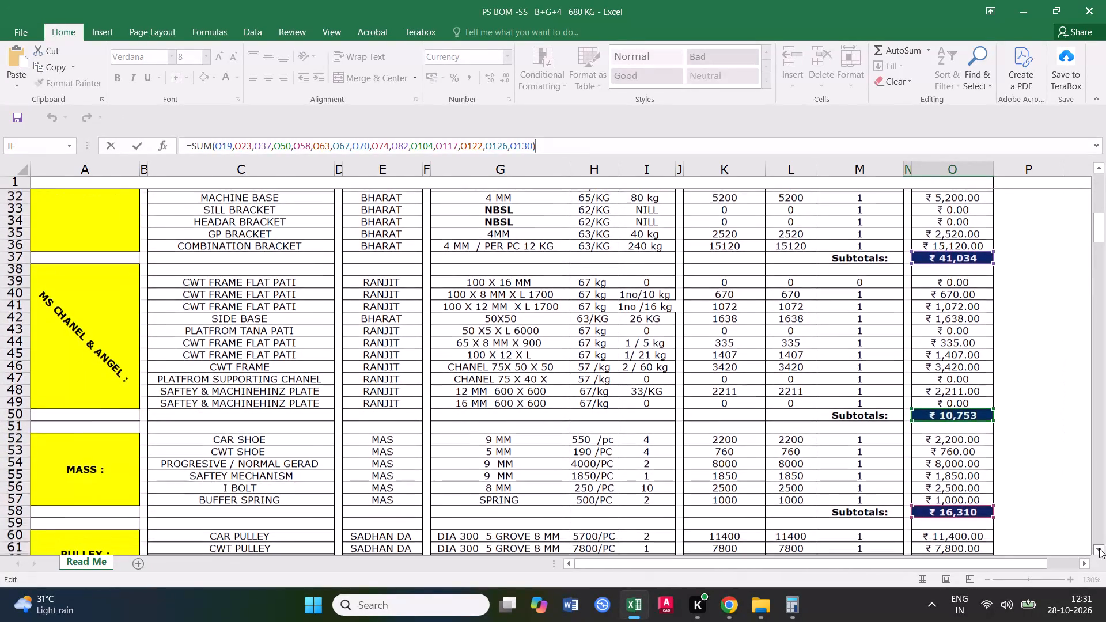
triple_click(1099, 548)
triple_click(1099, 548)
triple_click(1099, 548)
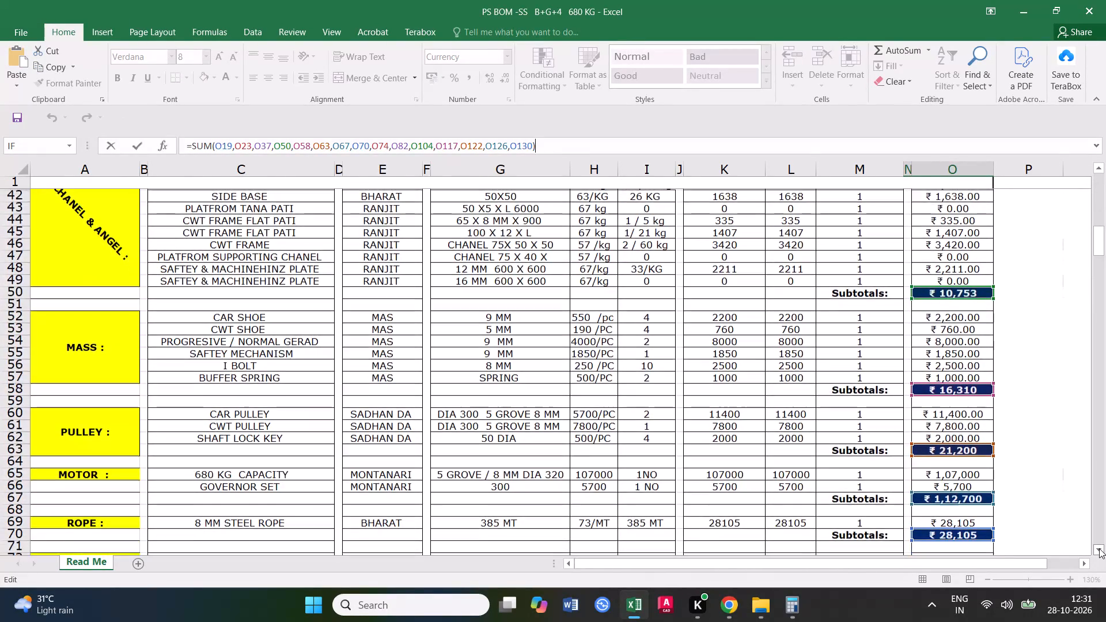
triple_click(1099, 548)
triple_click(1099, 548)
triple_click(1099, 548)
triple_click(1099, 548)
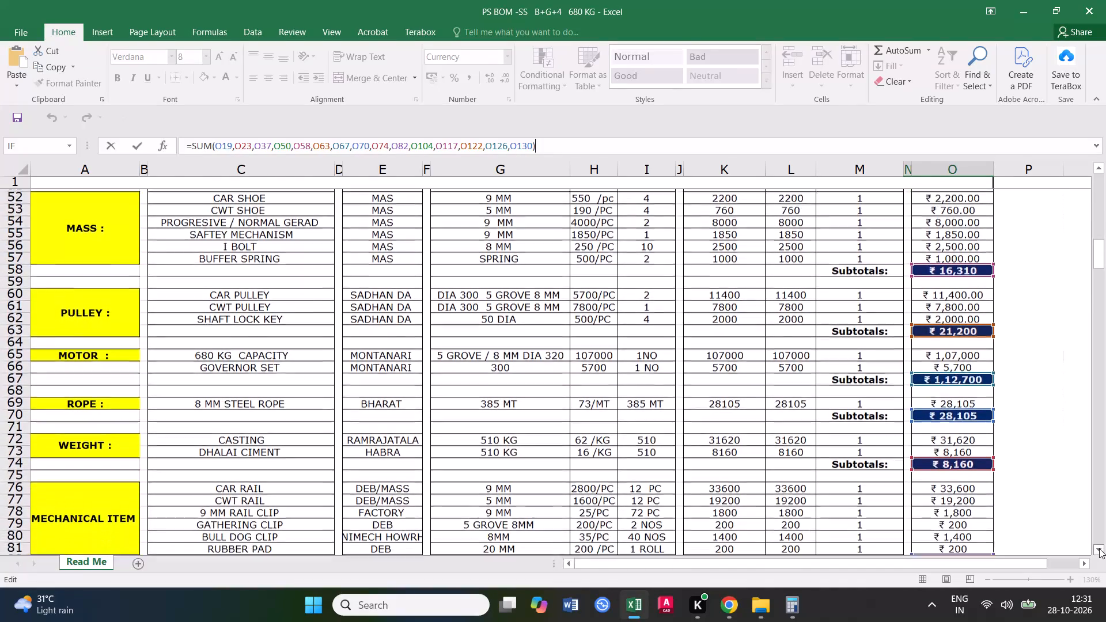
Check the grand total formula's references against the WEIGHT through POWDER COATING subtotals, and leave the formula without editing it.
triple_click(1099, 548)
triple_click(1099, 548)
triple_click(1099, 548)
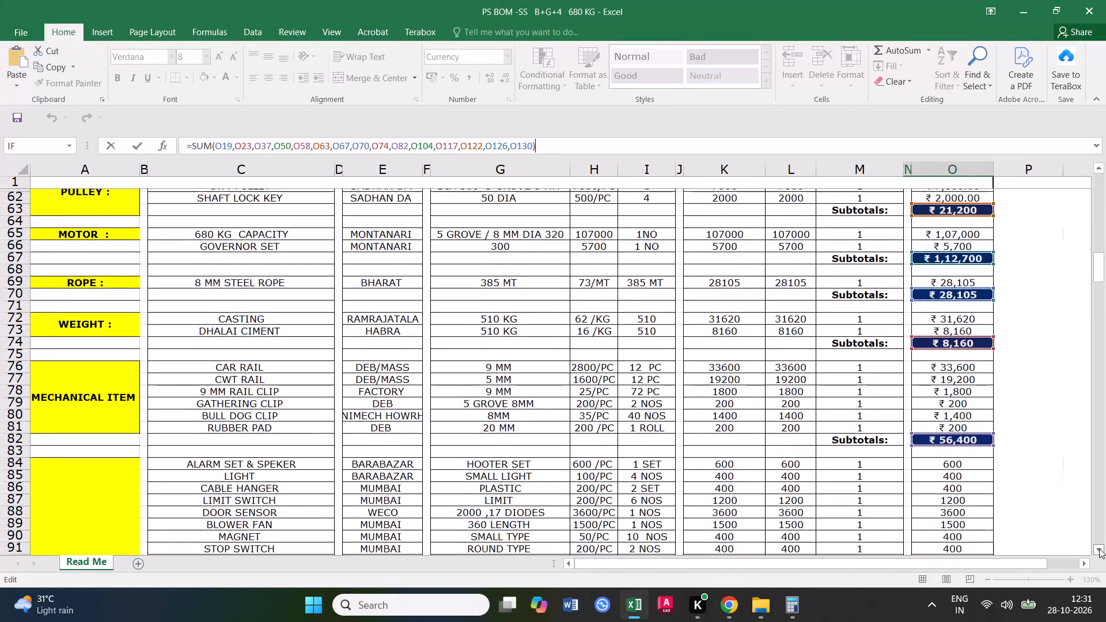
triple_click(1099, 548)
triple_click(1099, 548)
triple_click(1099, 548)
triple_click(1099, 548)
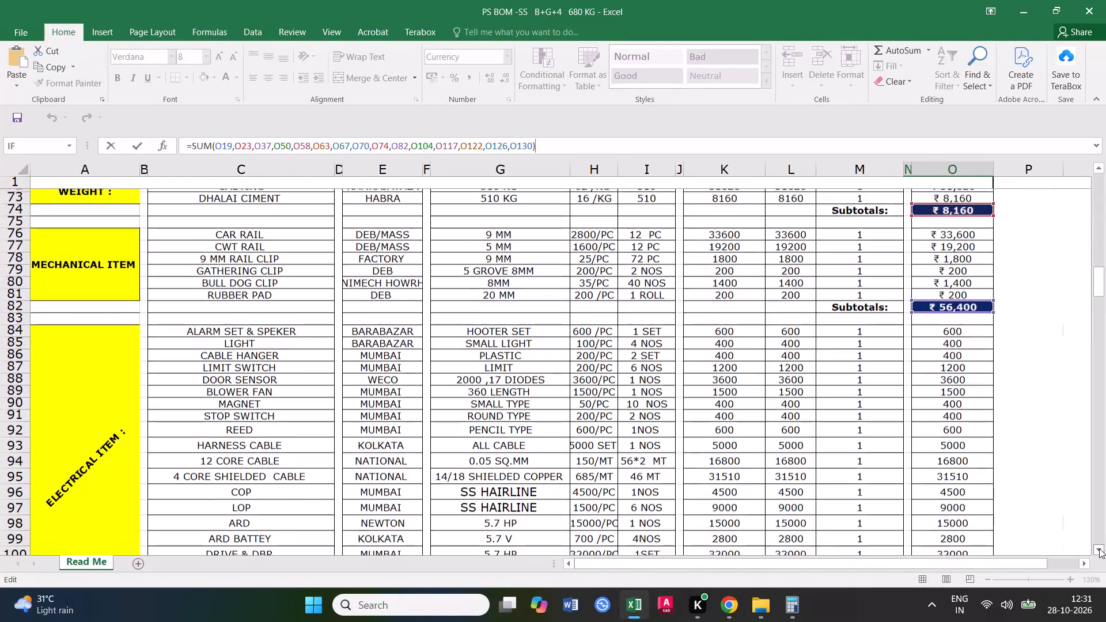
triple_click(1099, 548)
triple_click(1099, 548)
triple_click(1099, 548)
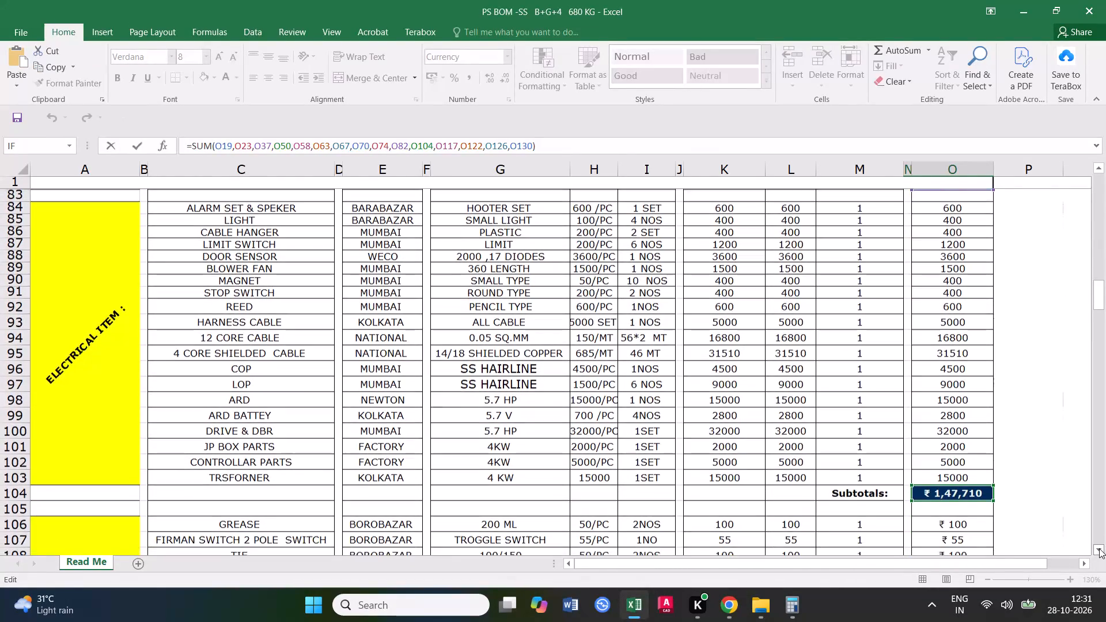
triple_click(1099, 548)
triple_click(1099, 548)
triple_click(1099, 548)
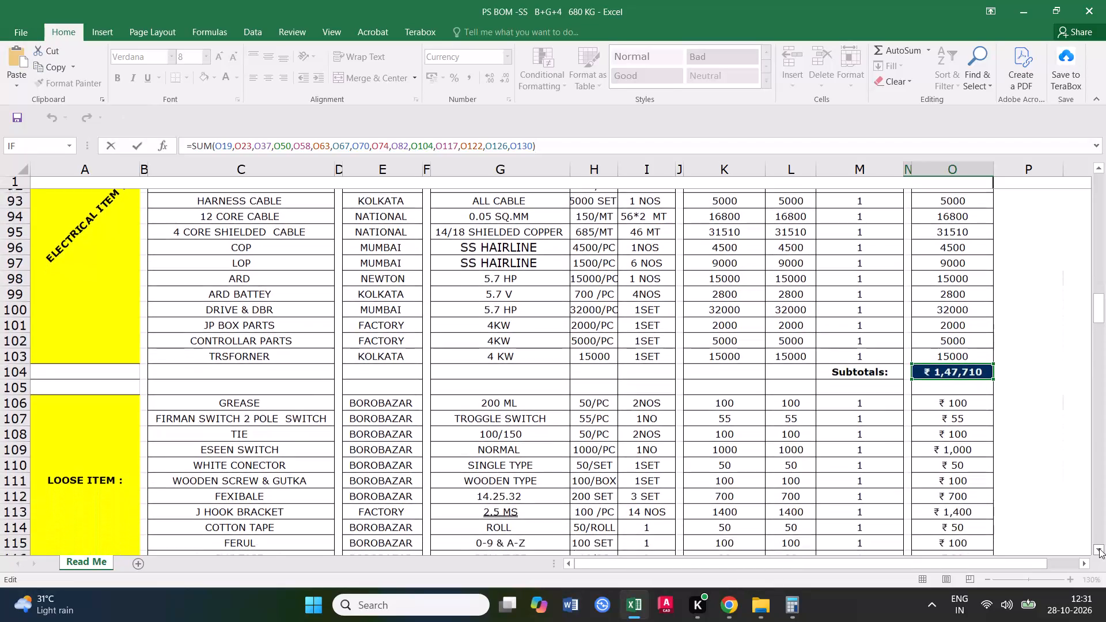
triple_click(1099, 548)
triple_click(1099, 548)
double_click(1099, 548)
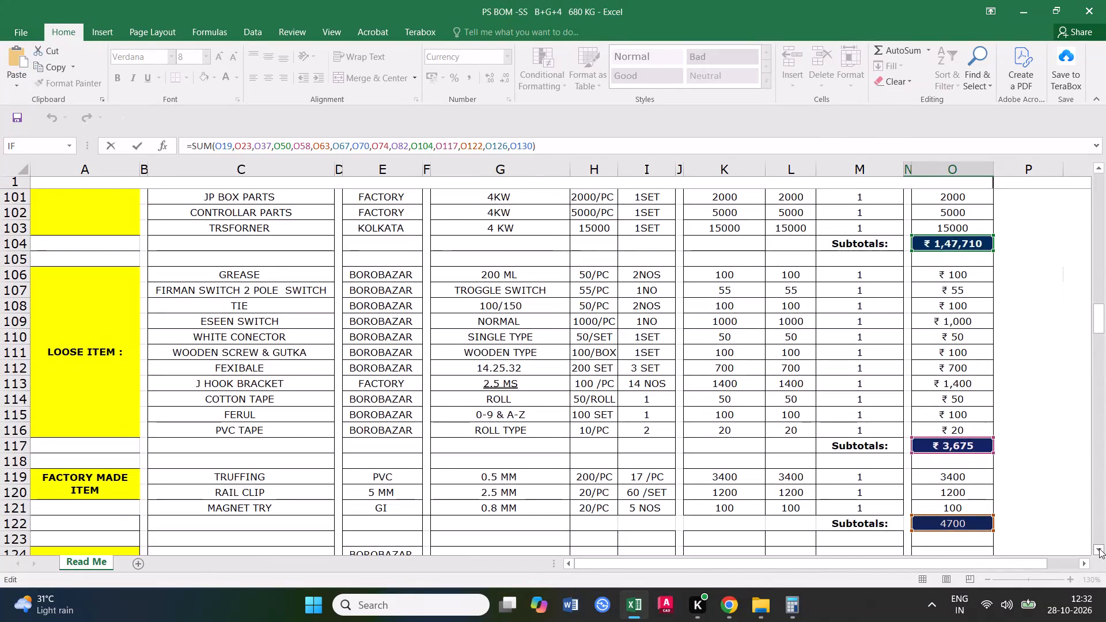
triple_click(1099, 548)
double_click(1099, 548)
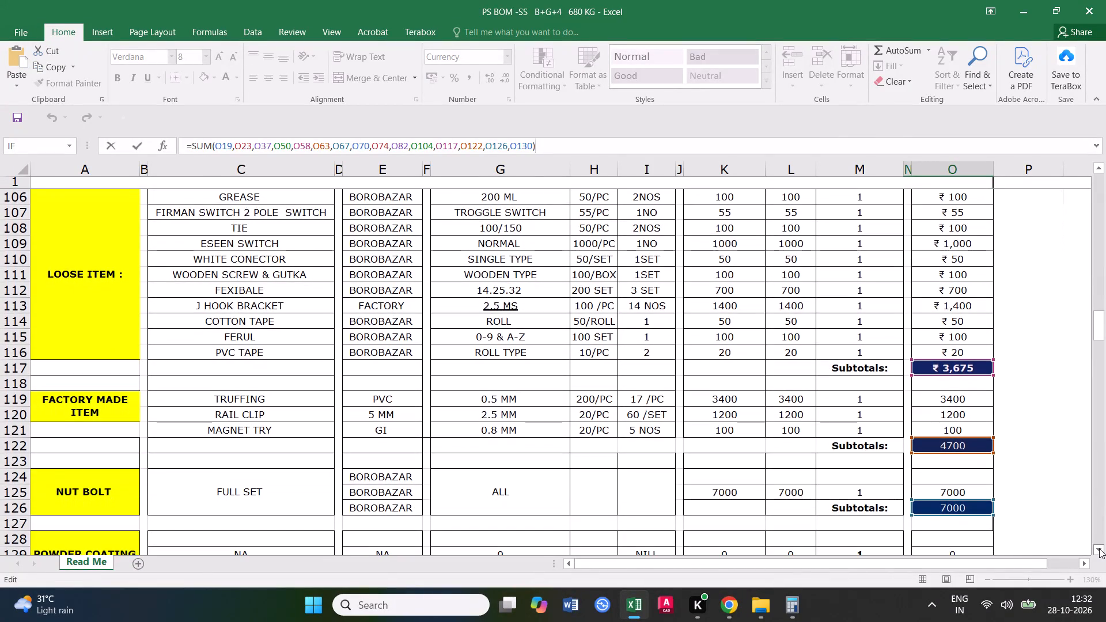
triple_click(1099, 548)
double_click(1099, 548)
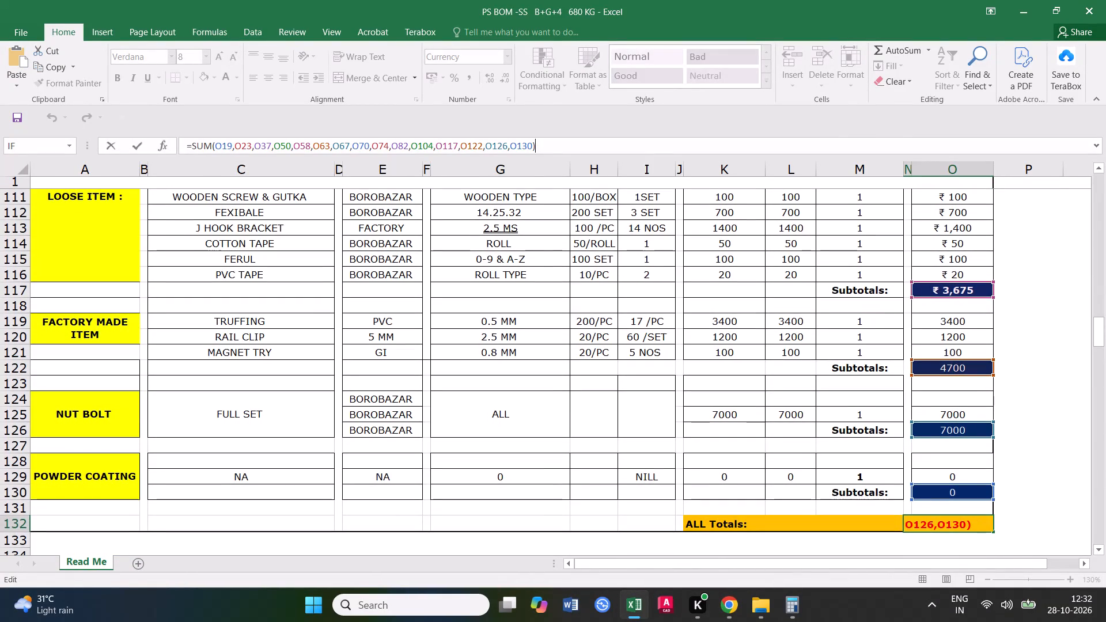
left_click(642, 449)
key("Escape")
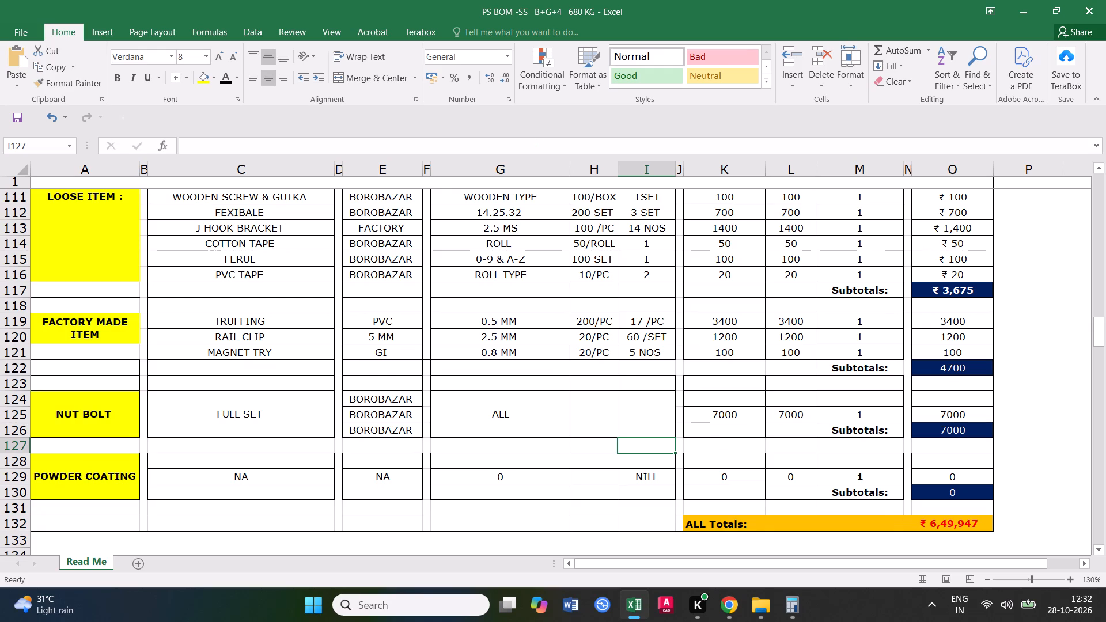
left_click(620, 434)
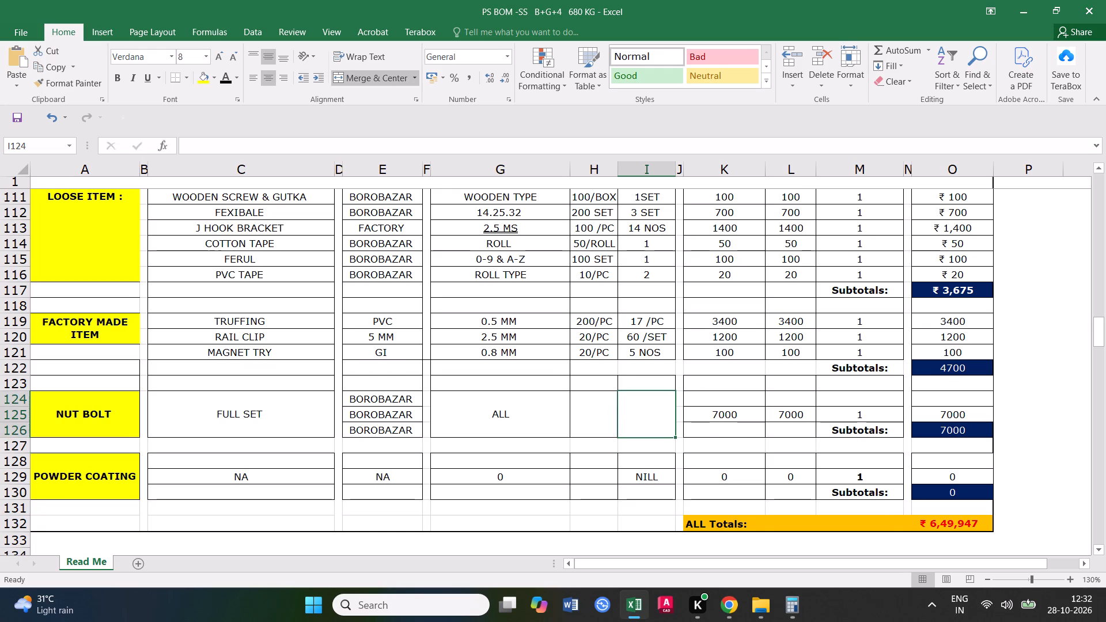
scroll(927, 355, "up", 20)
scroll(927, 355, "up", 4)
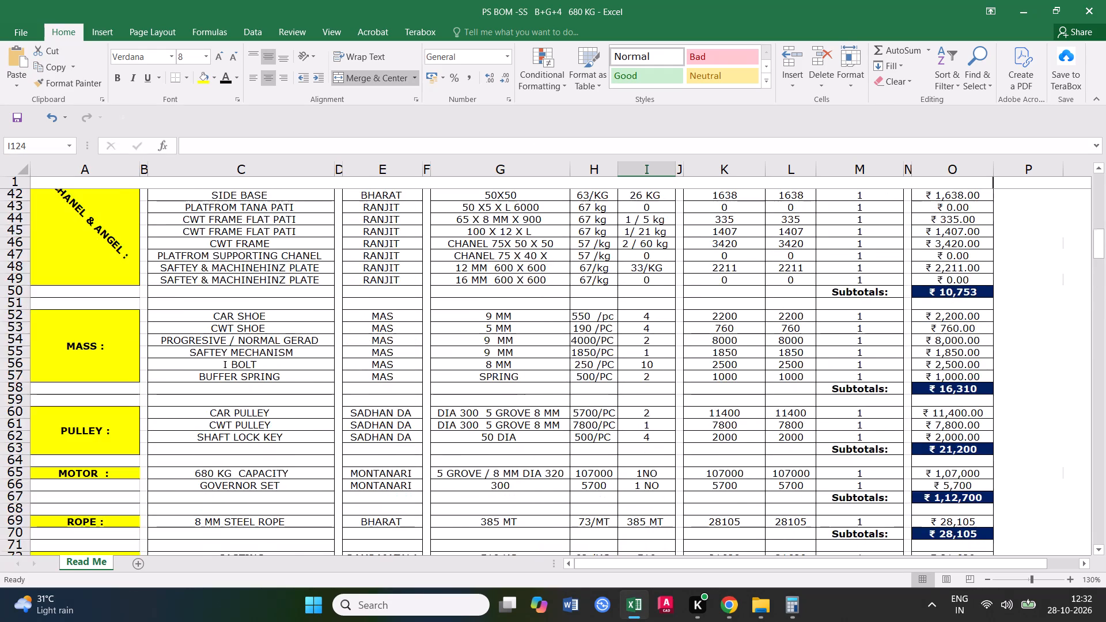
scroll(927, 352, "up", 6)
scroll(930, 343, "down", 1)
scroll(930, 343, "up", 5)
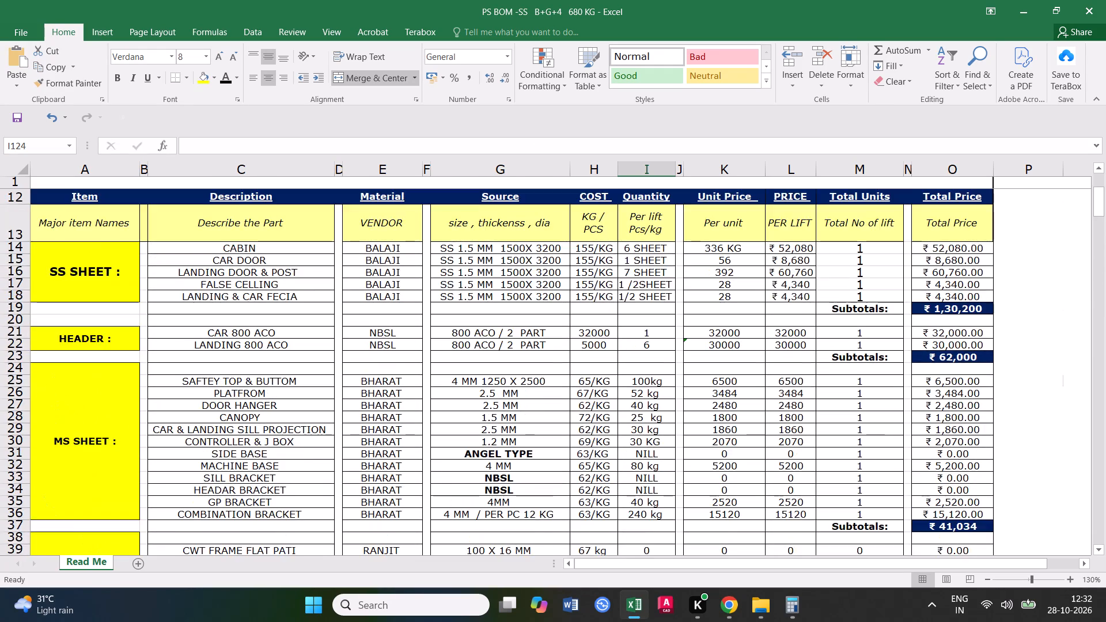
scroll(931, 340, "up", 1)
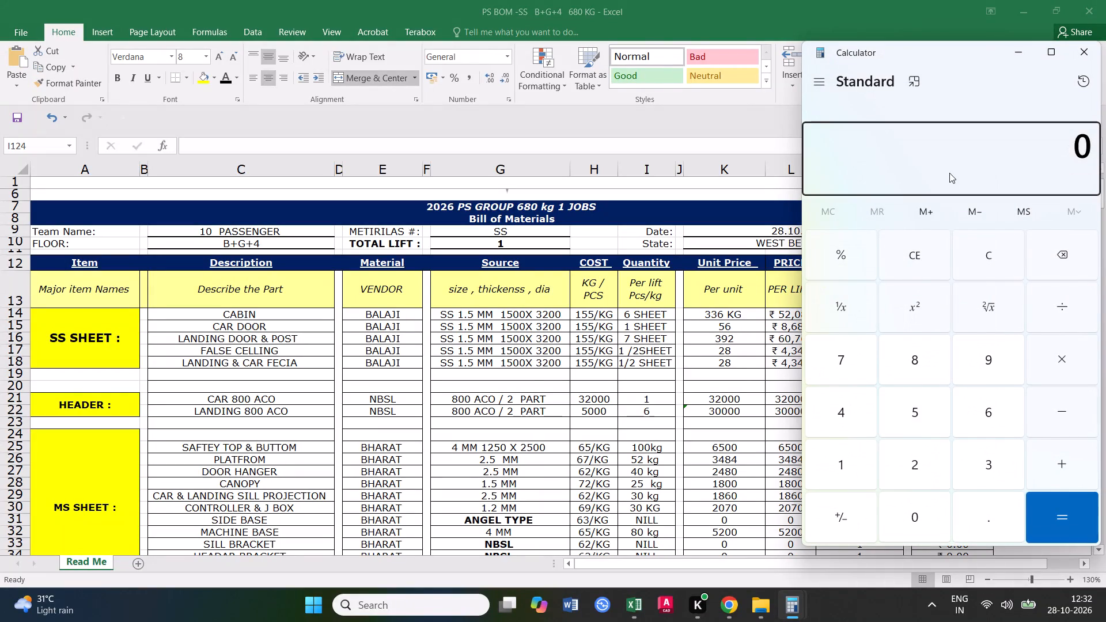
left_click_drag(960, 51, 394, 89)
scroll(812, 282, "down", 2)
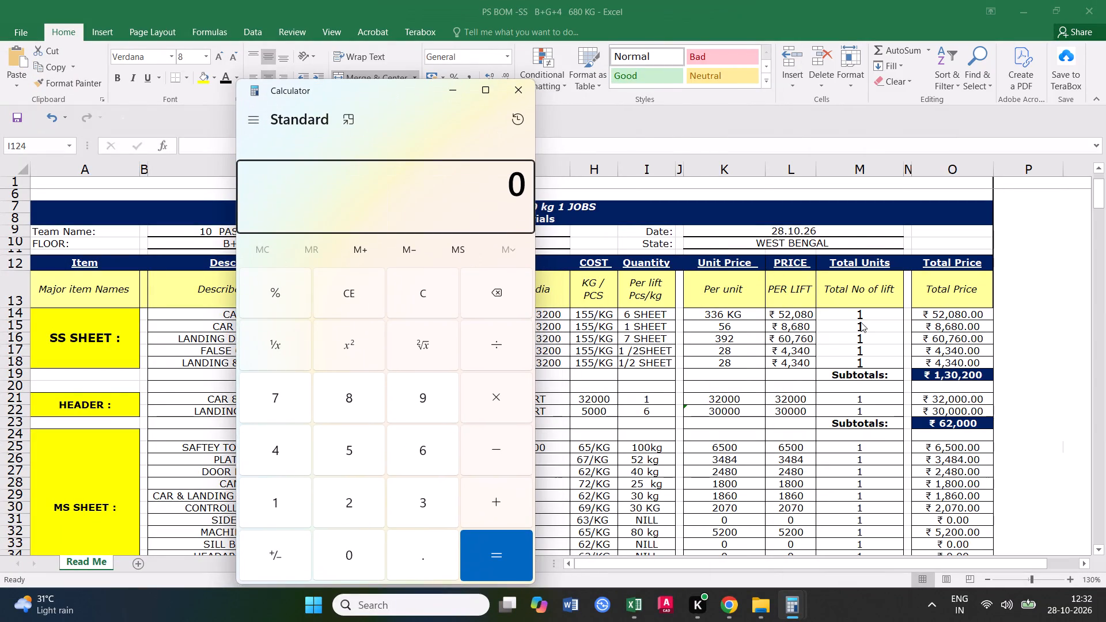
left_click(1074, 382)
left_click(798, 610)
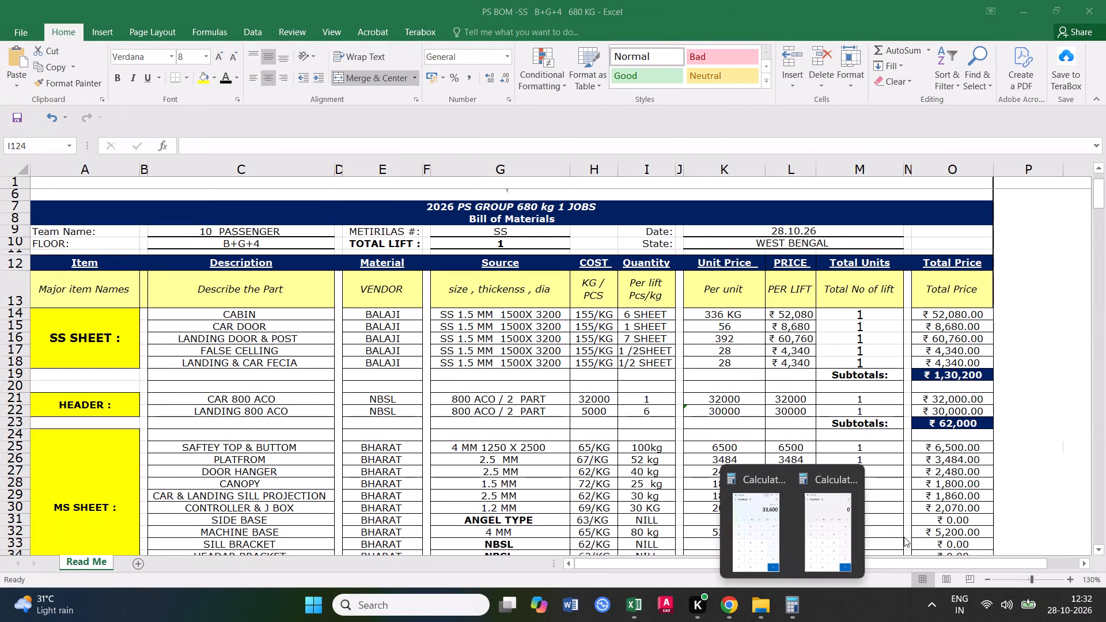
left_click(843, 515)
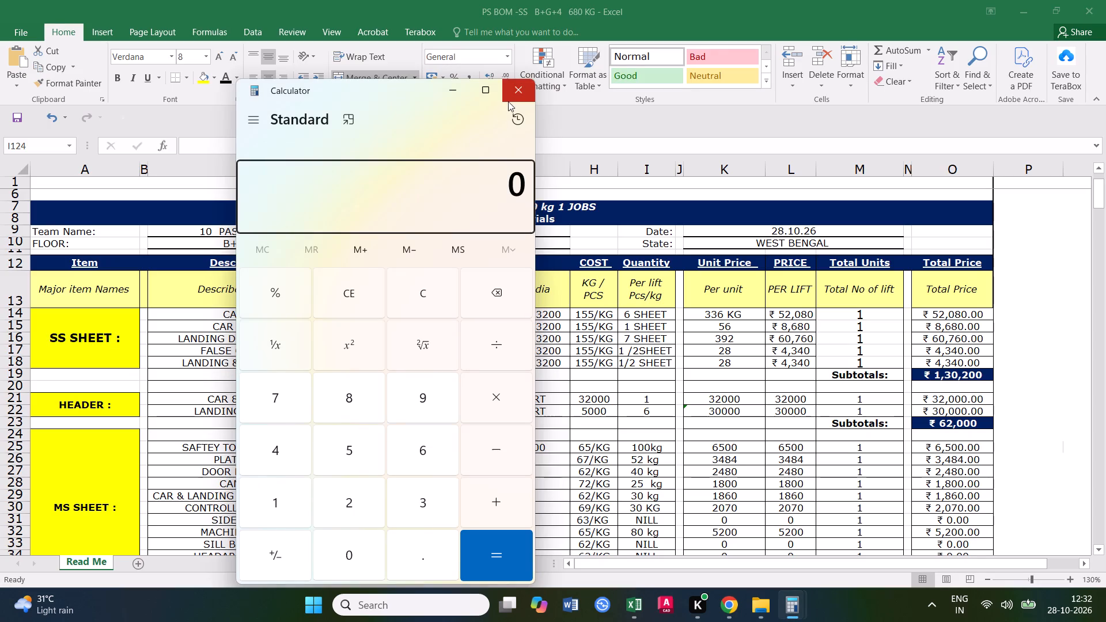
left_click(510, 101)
Review the quantities, prices and subtotals of the bill of materials from SS SHEET down to FACTORY MADE ITEM.
scroll(825, 335, "down", 1)
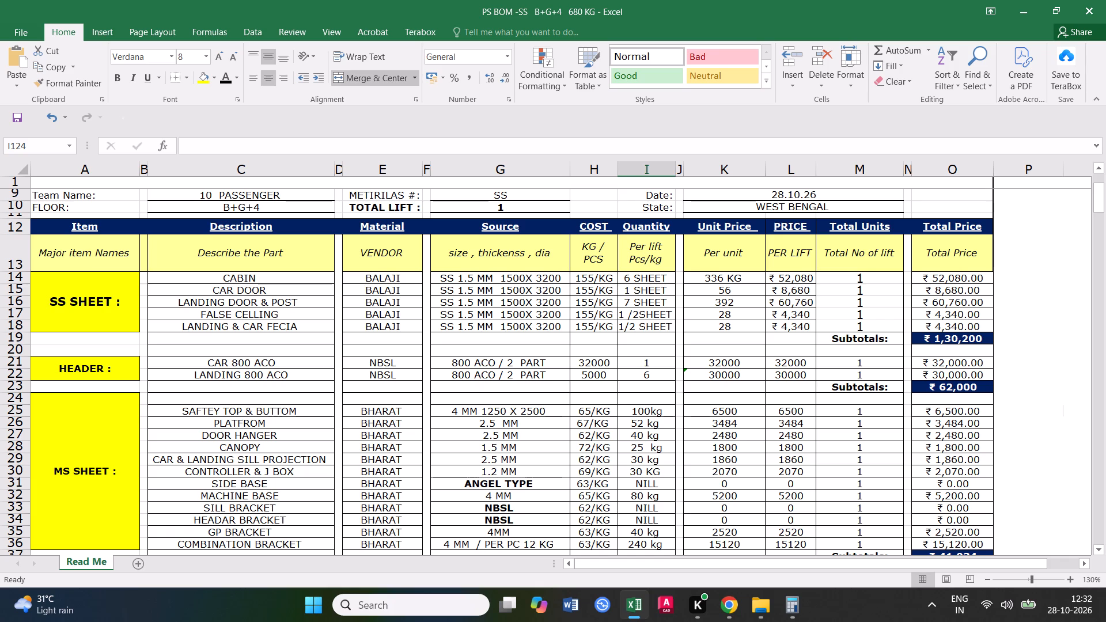
scroll(823, 410, "down", 3)
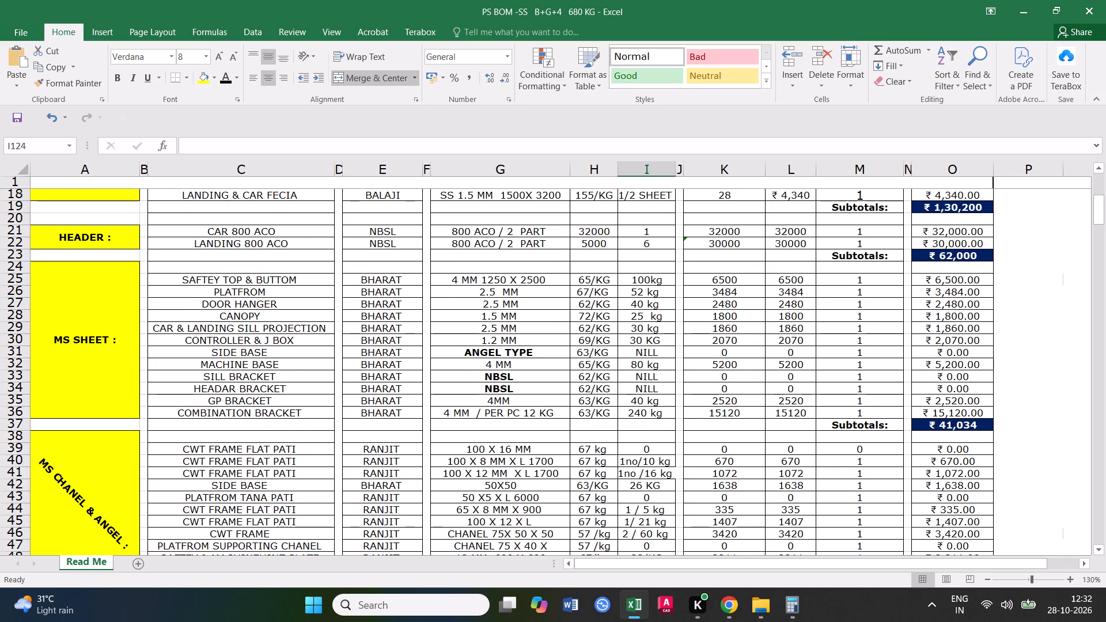
scroll(949, 418, "down", 4)
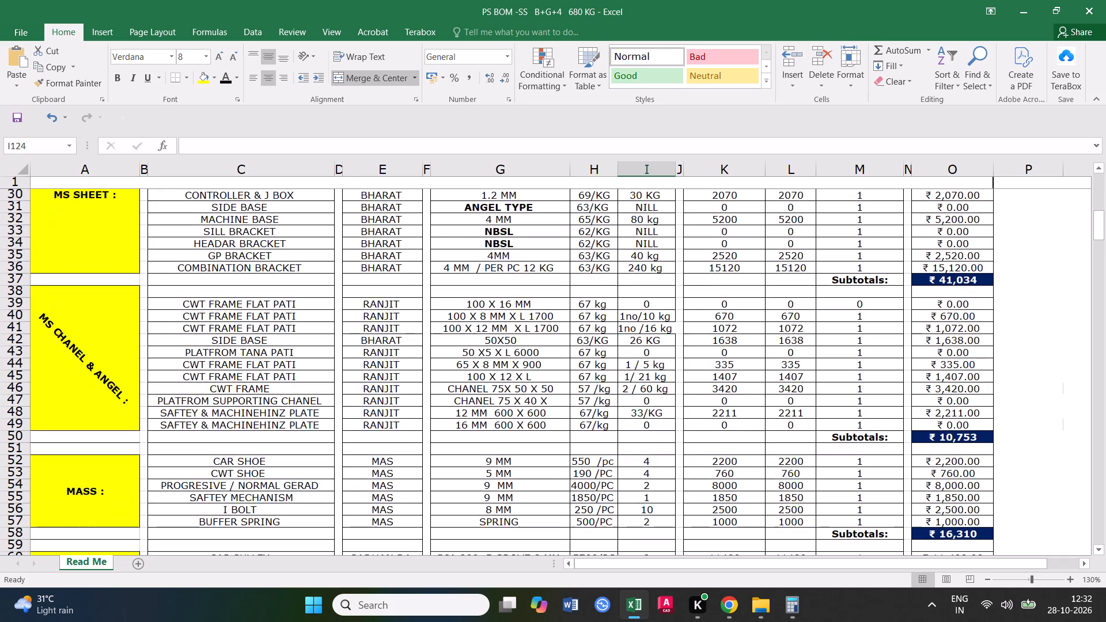
scroll(952, 409, "down", 3)
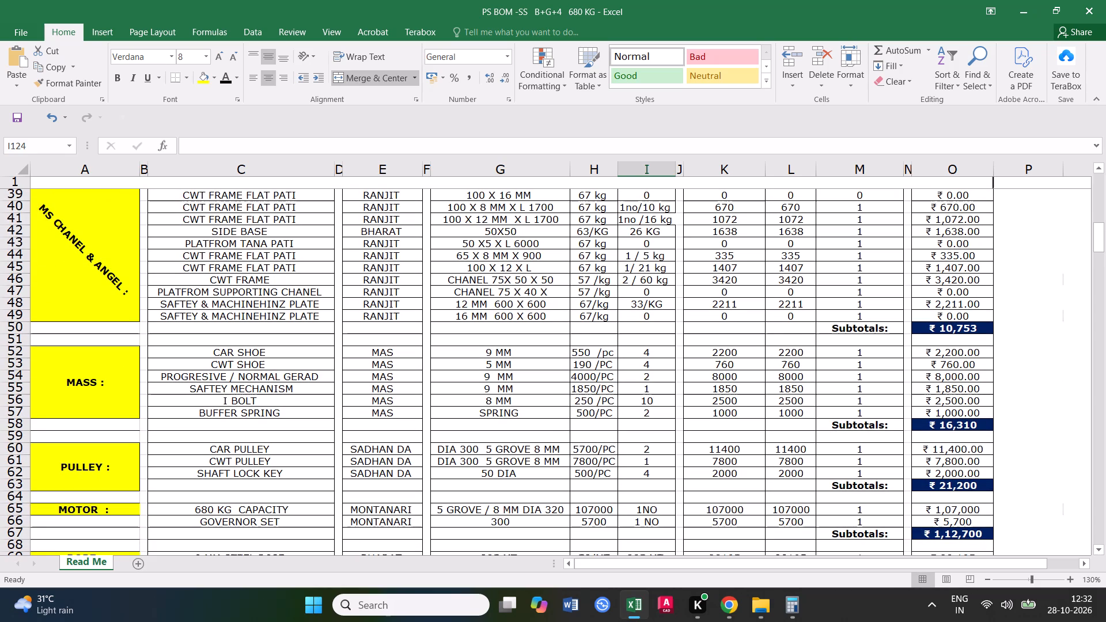
scroll(904, 434, "down", 2)
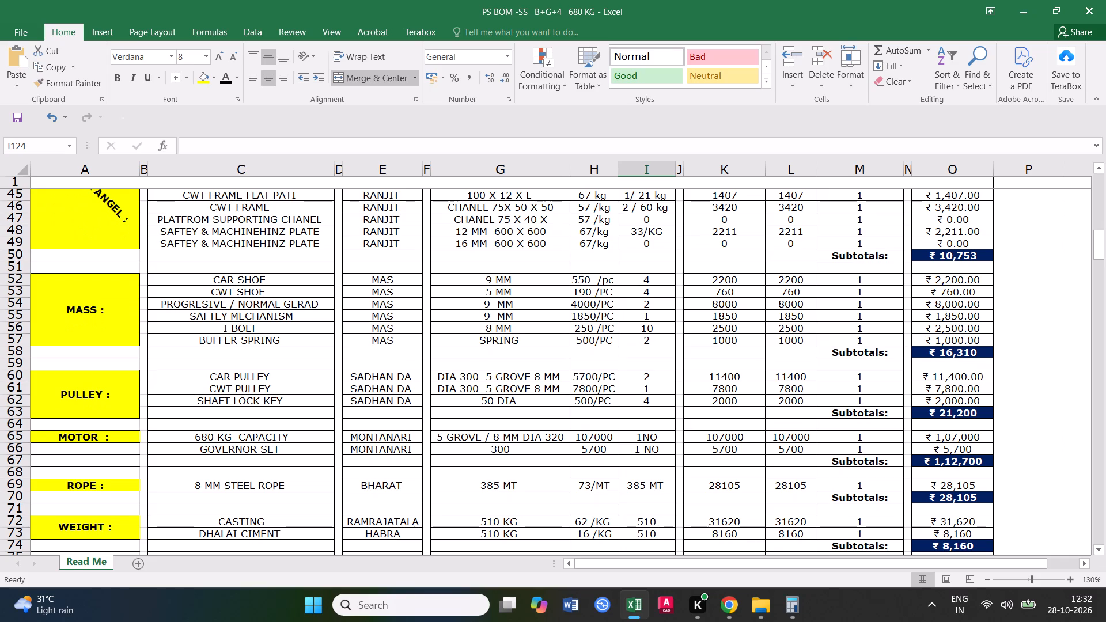
scroll(893, 415, "down", 1)
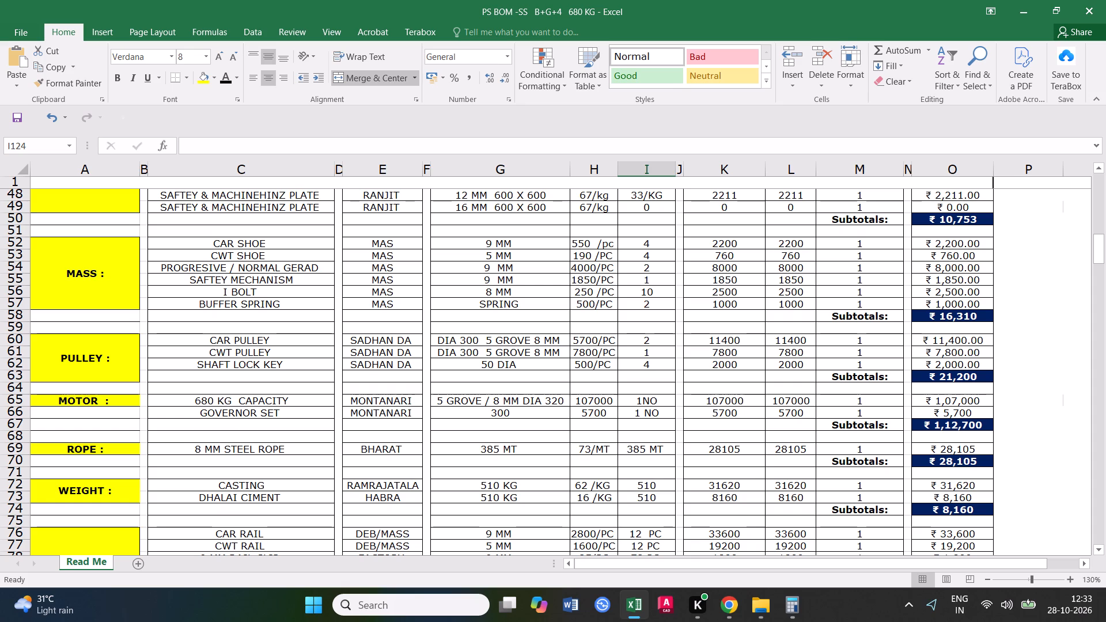
scroll(851, 463, "down", 4)
scroll(858, 395, "down", 2)
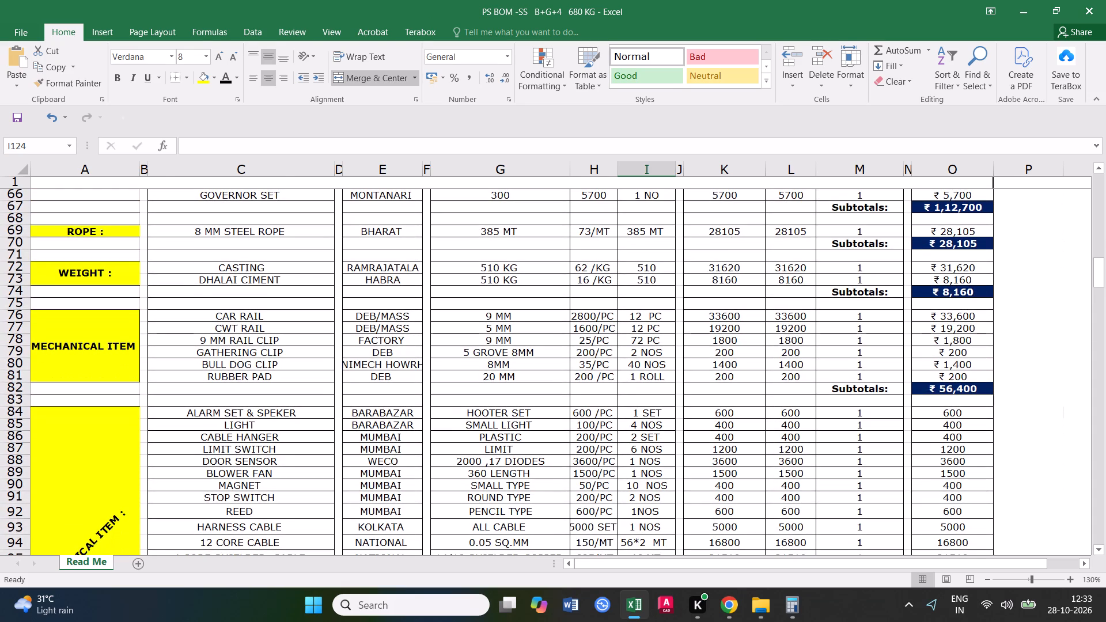
scroll(821, 405, "down", 5)
scroll(867, 425, "down", 2)
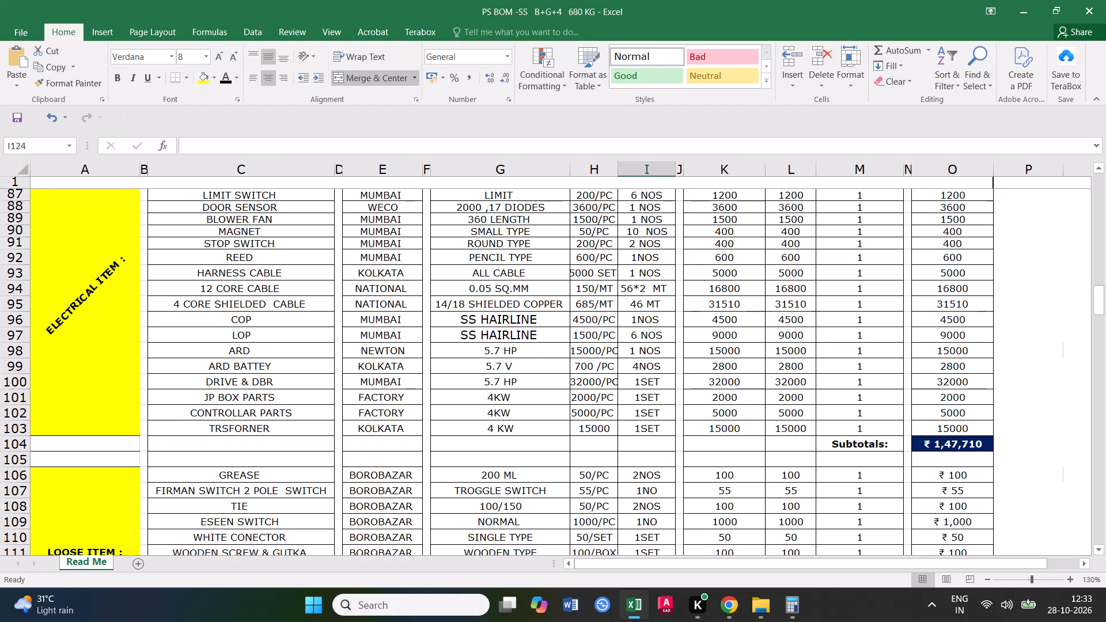
scroll(899, 428, "down", 5)
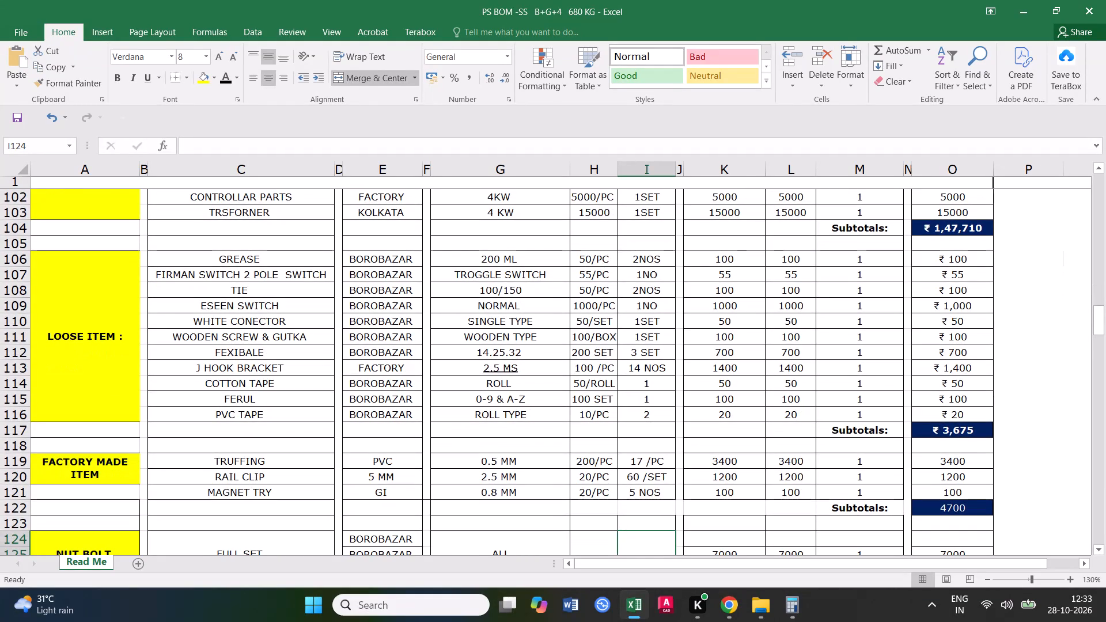
Set the NUT BOLT full set's unit price and price per lift to 5000.
scroll(932, 450, "down", 1)
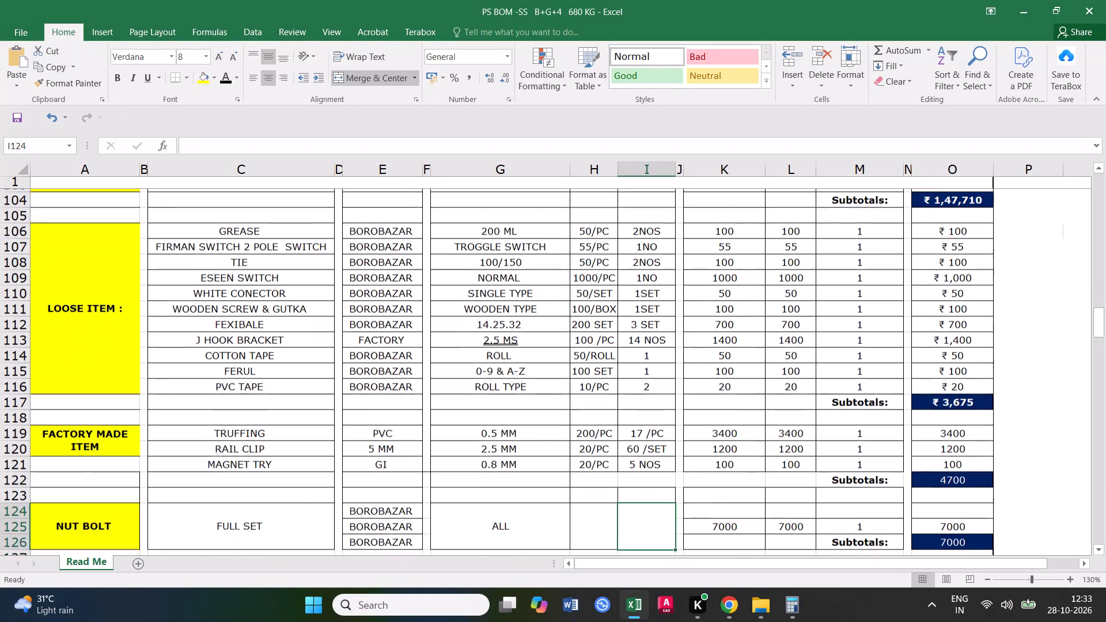
scroll(897, 458, "down", 2)
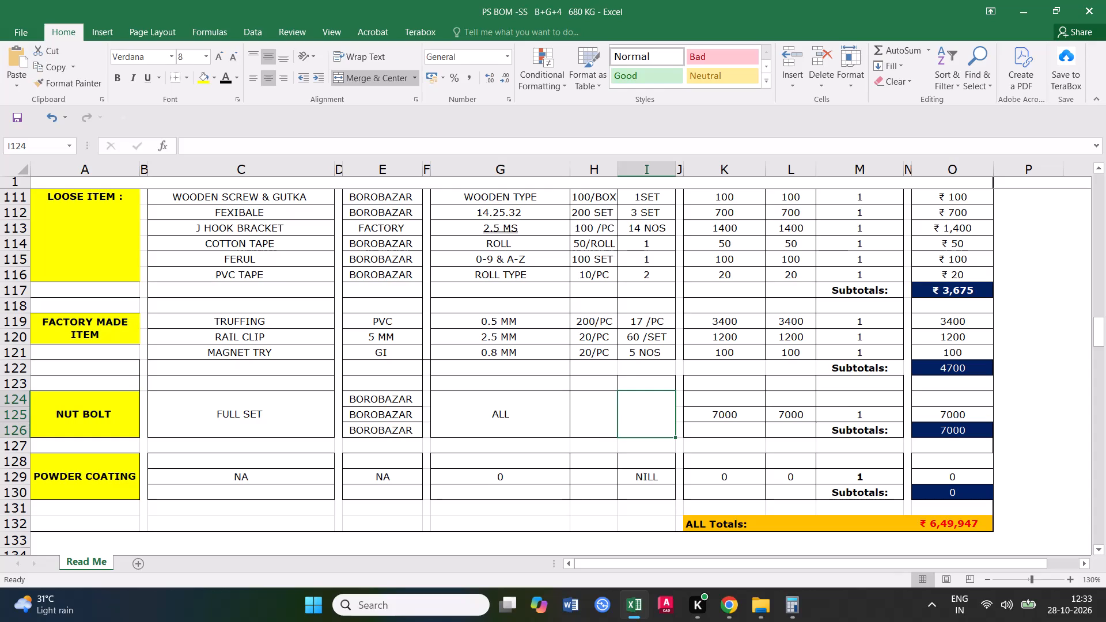
left_click(730, 416)
type("5000")
left_click(728, 437)
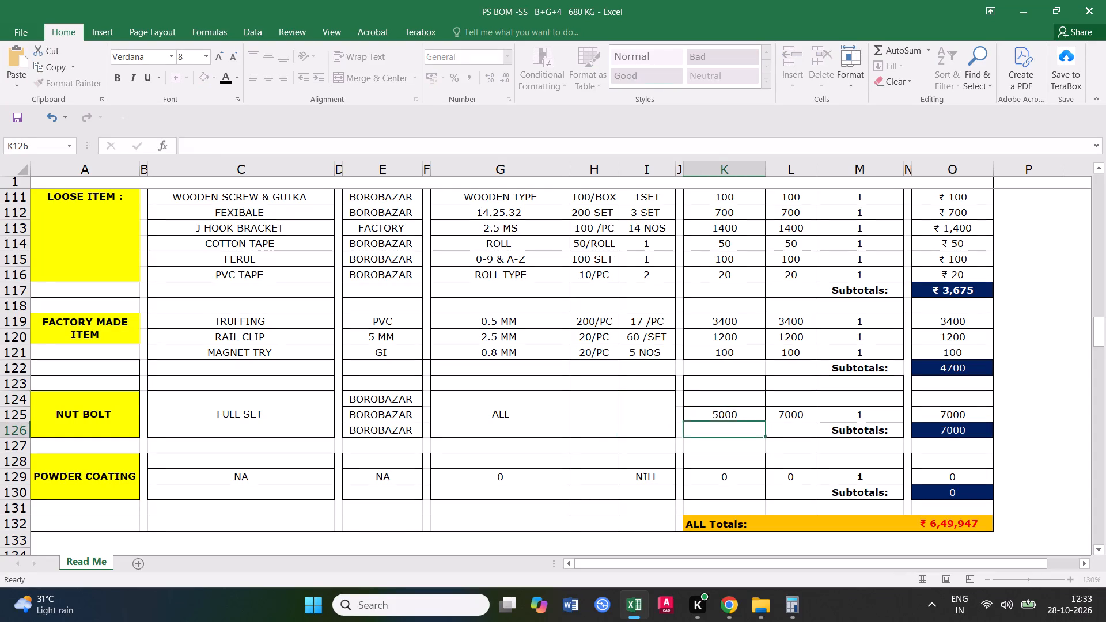
left_click(777, 412)
key("5")
key("0")
key("0")
key("0")
left_click(782, 427)
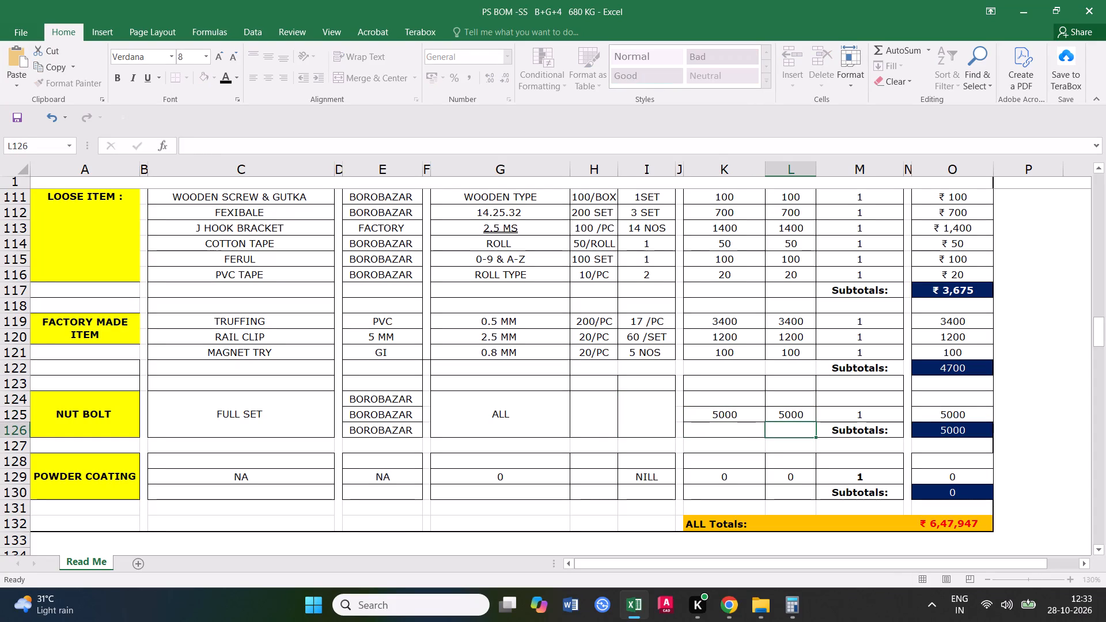
left_click(714, 429)
Save the workbook with the updated NUT BOLT prices.
left_click(26, 111)
left_click(24, 117)
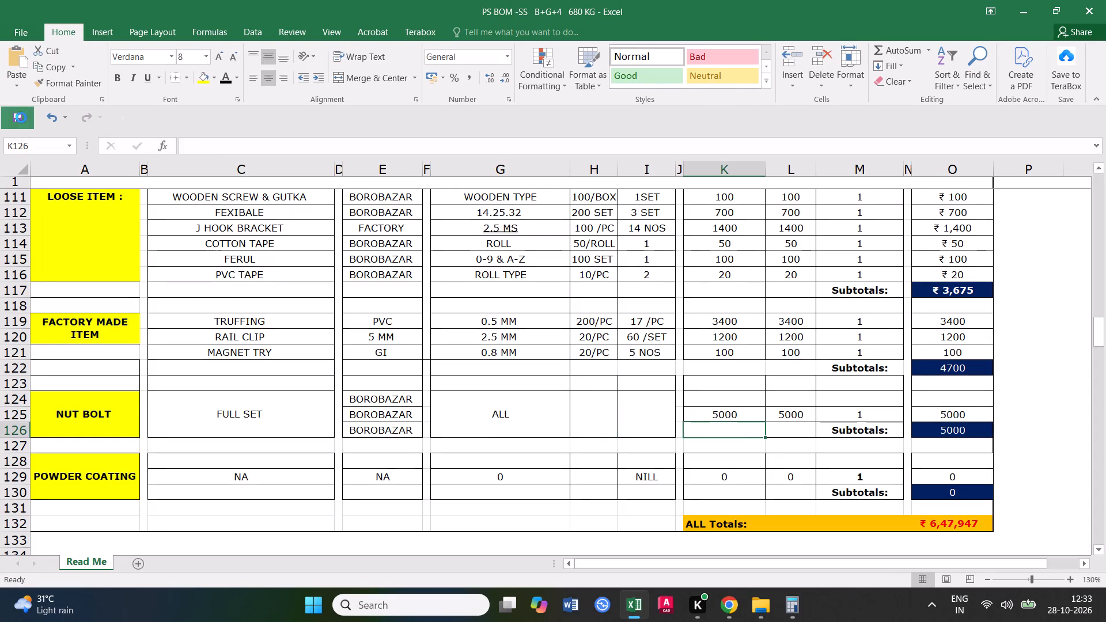
double_click(21, 117)
scroll(712, 418, "down", 1)
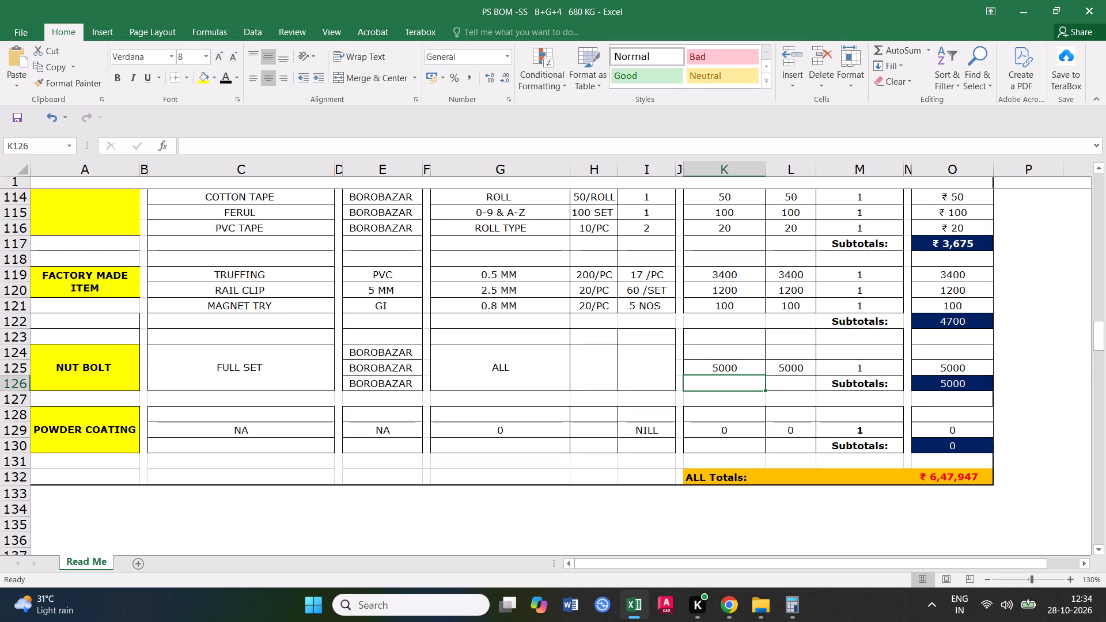
triple_click(22, 123)
Review the bill of materials from LOOSE ITEM up to SS SHEET and back down to the ELECTRICAL ITEM section.
scroll(342, 378, "up", 5)
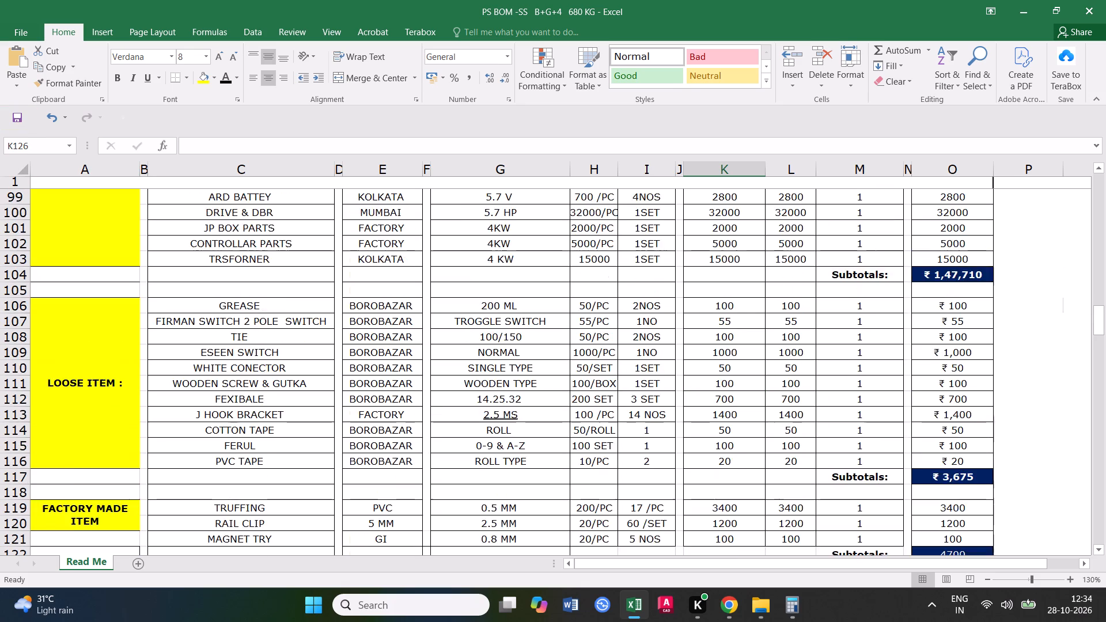
scroll(353, 368, "up", 11)
scroll(363, 319, "up", 9)
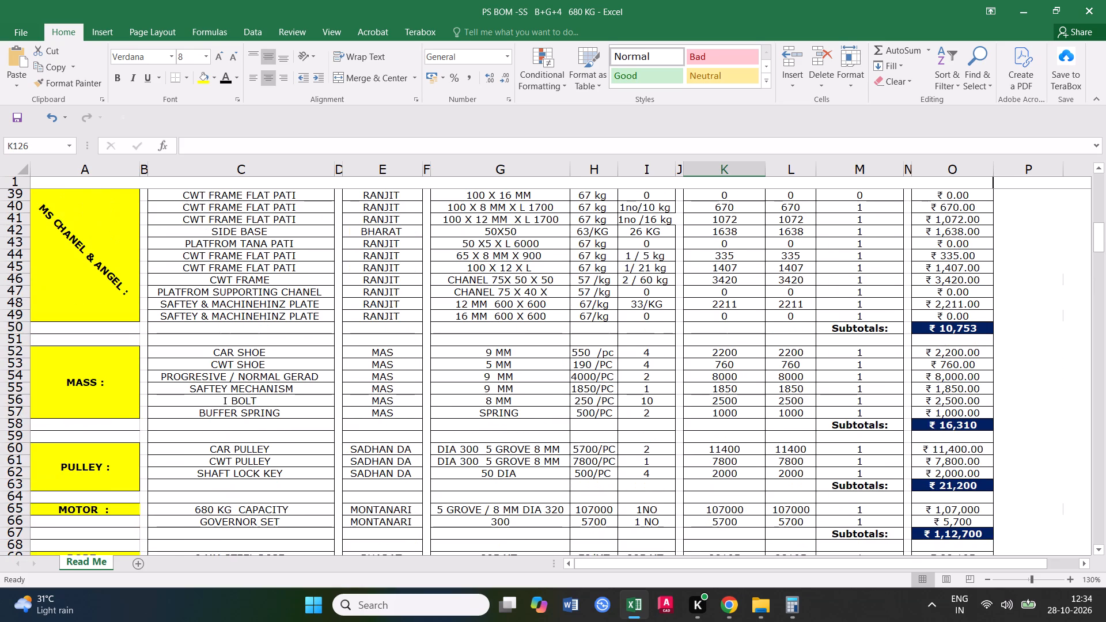
scroll(468, 312, "up", 9)
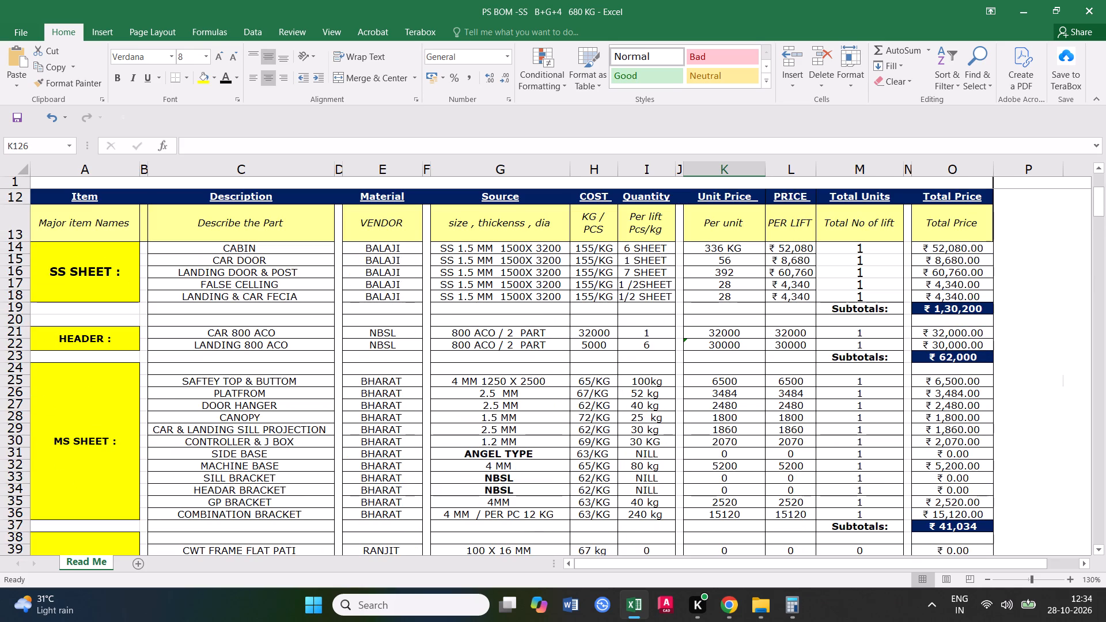
scroll(480, 323, "down", 5)
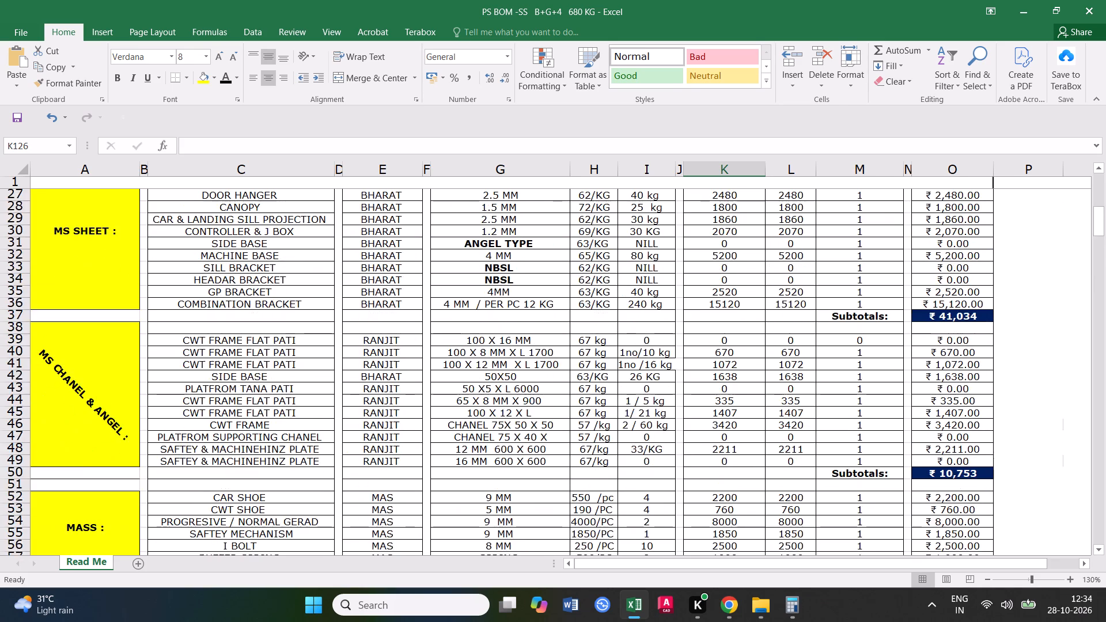
scroll(480, 328, "down", 11)
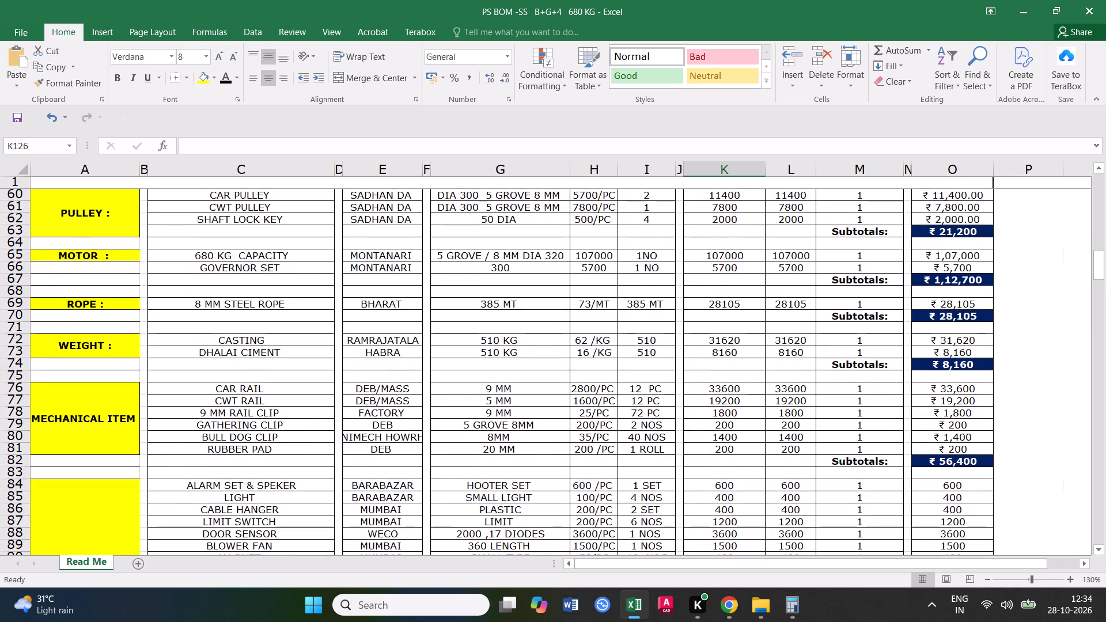
scroll(516, 335, "down", 1)
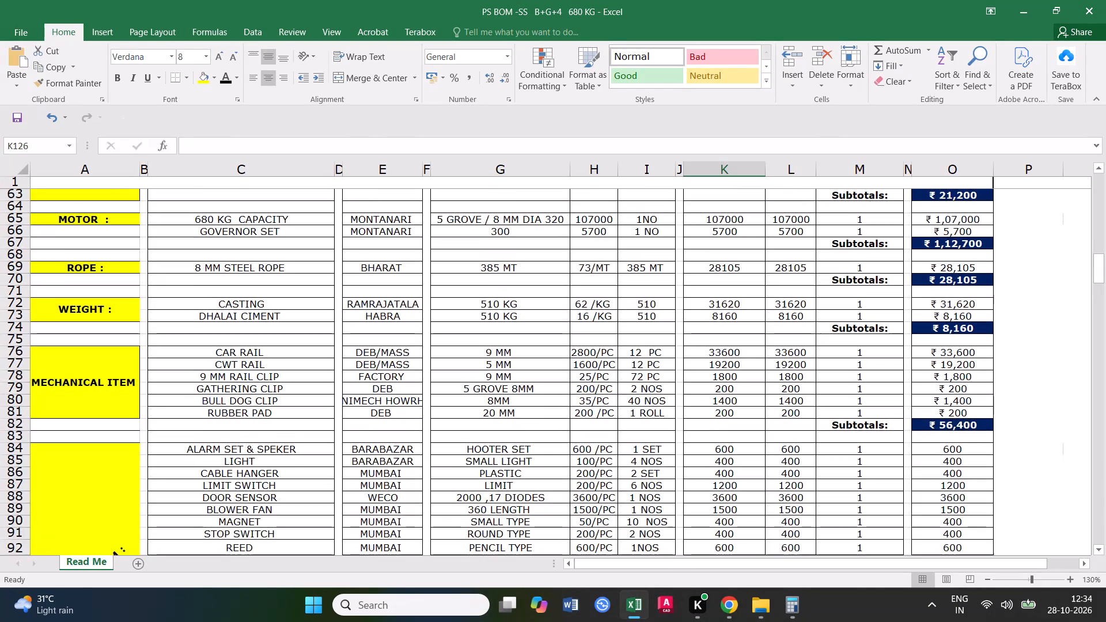
scroll(516, 335, "up", 1)
scroll(516, 335, "down", 6)
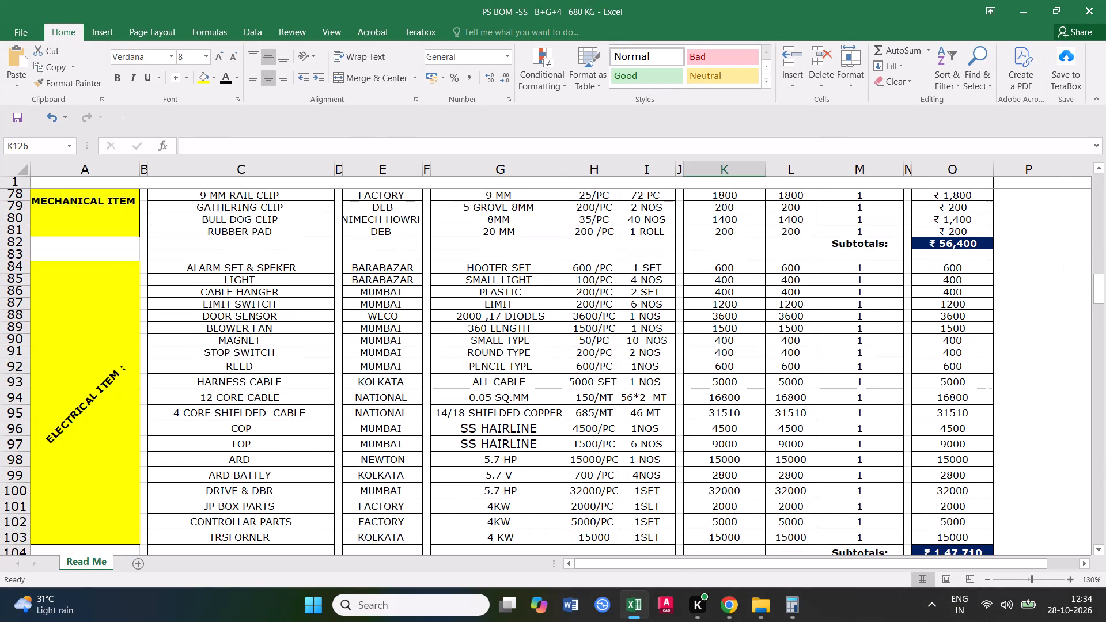
Make the COP and LOP descriptions in the ELECTRICAL ITEM section bold.
left_click(265, 424)
left_click(115, 81)
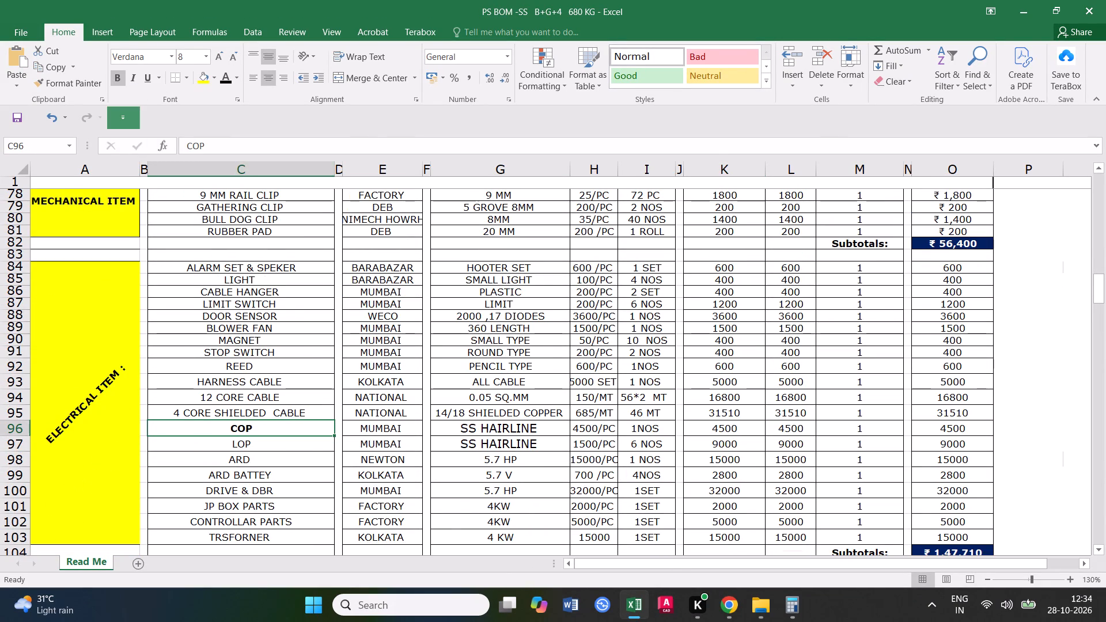
left_click(265, 452)
left_click(250, 445)
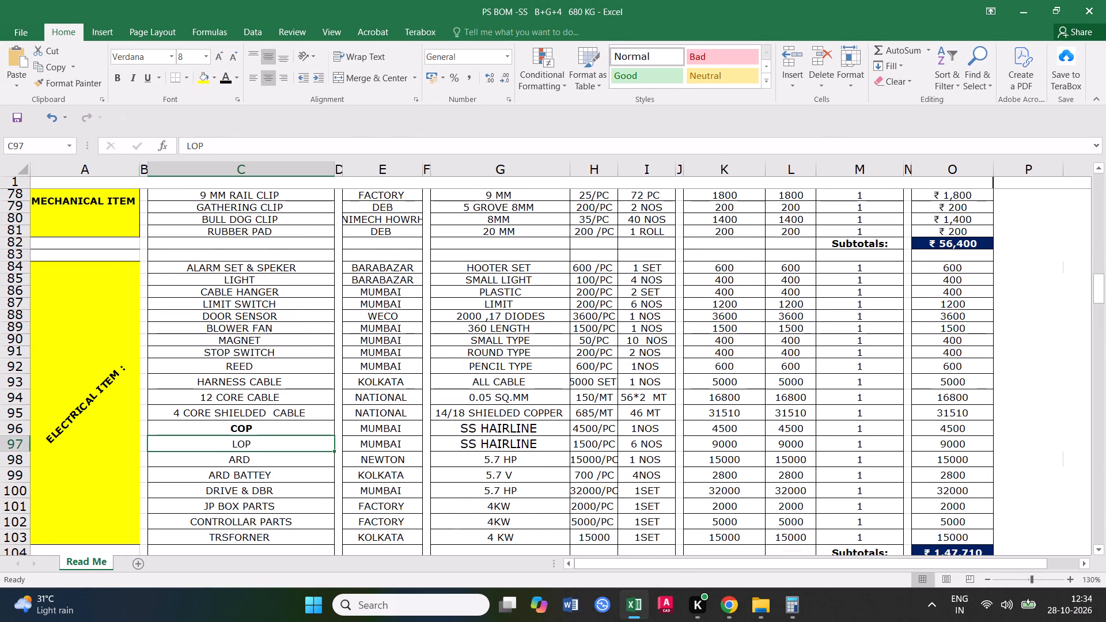
left_click(117, 79)
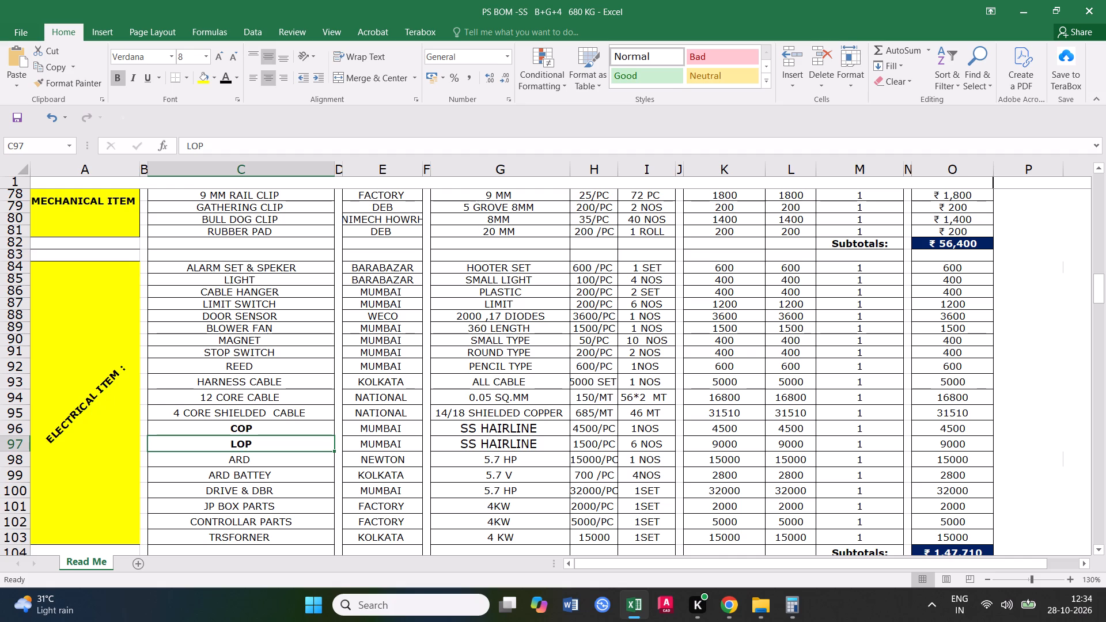
Make the TRSFORNER and ARD descriptions in the ELECTRICAL ITEM section bold.
left_click(256, 475)
left_click(255, 494)
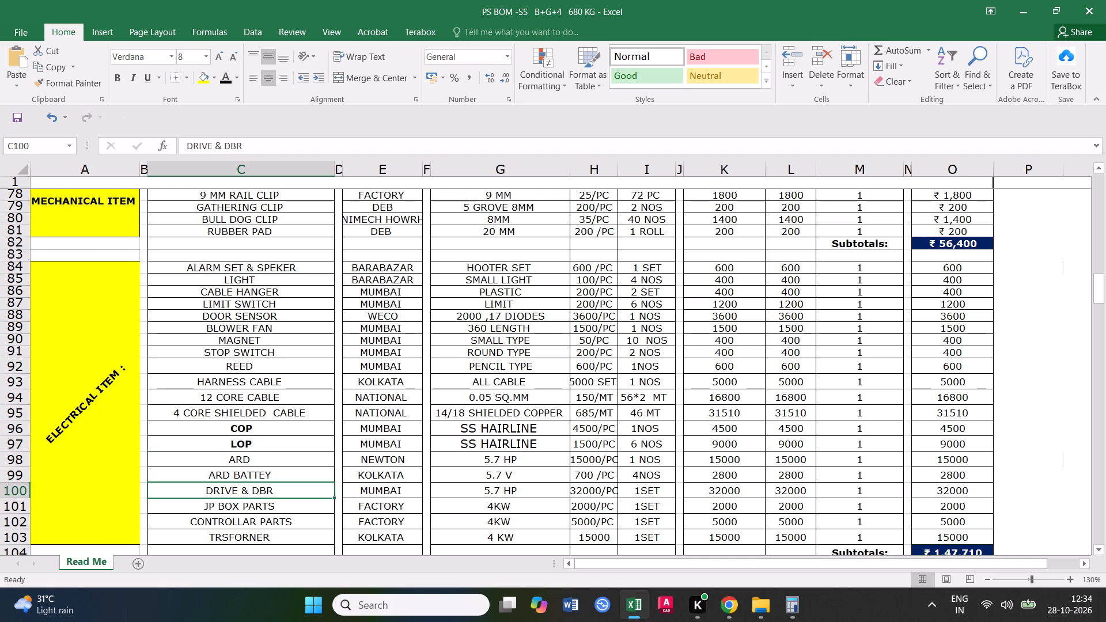
left_click(258, 522)
left_click(281, 507)
scroll(281, 503, "down", 1)
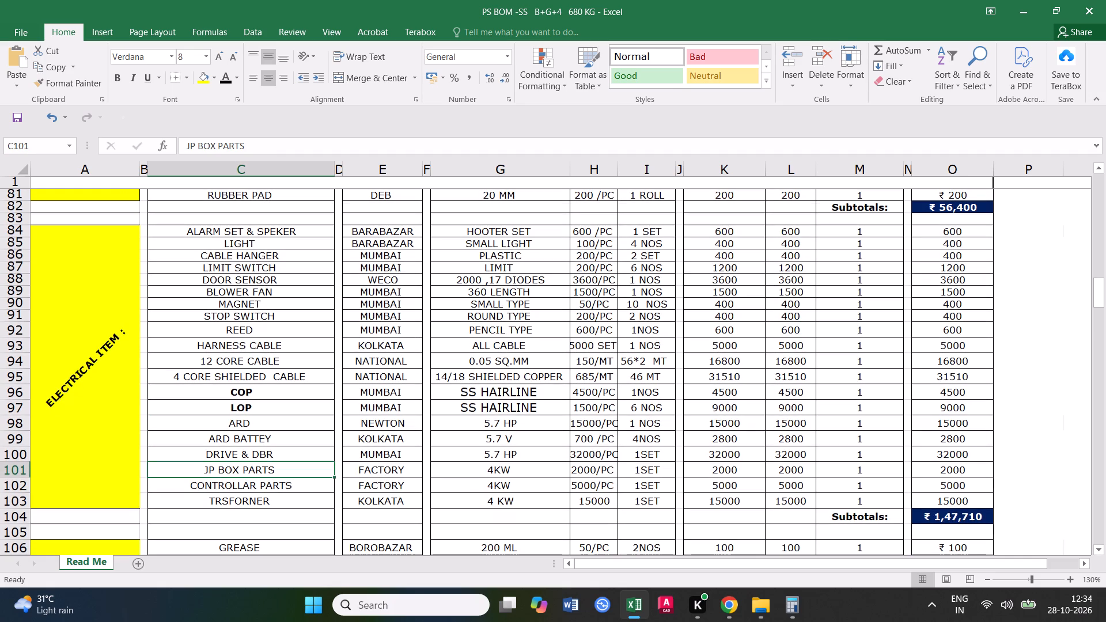
left_click(257, 490)
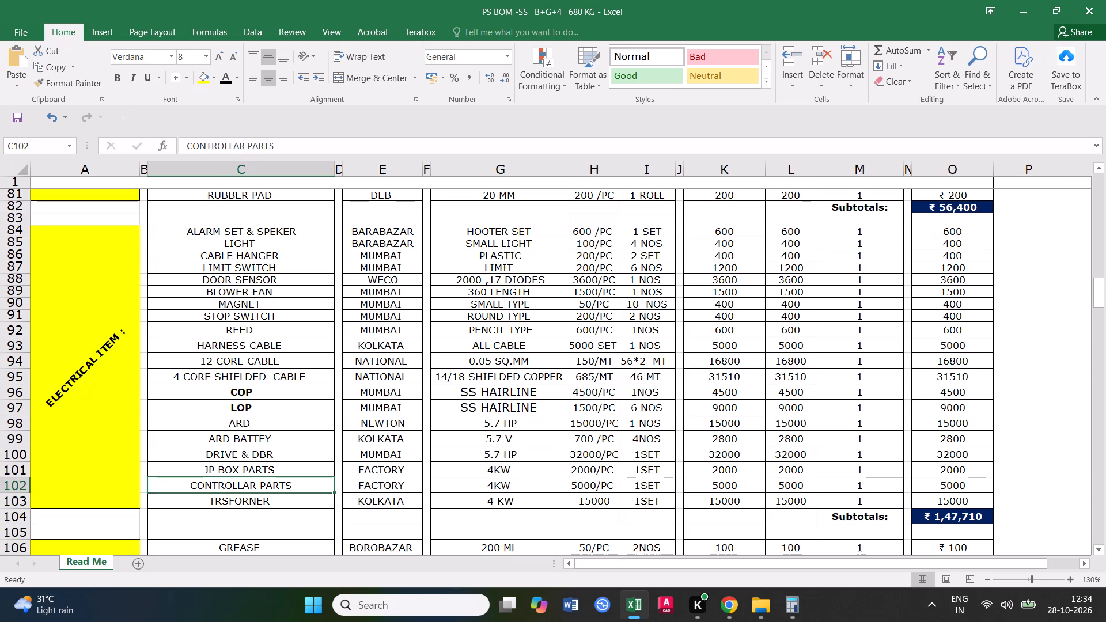
left_click(242, 506)
left_click(117, 77)
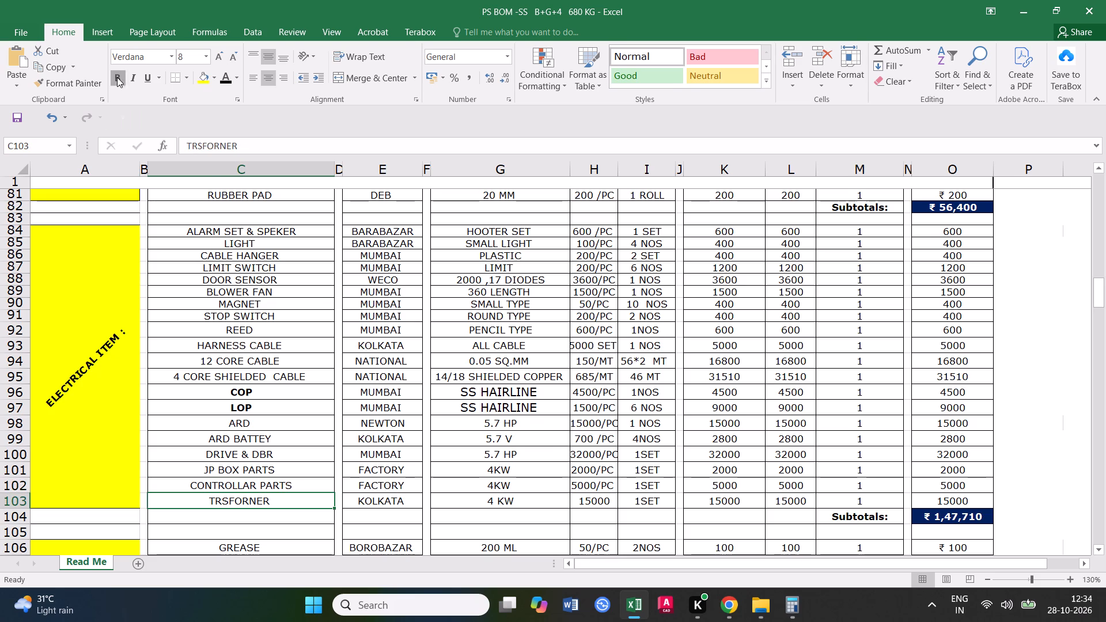
left_click(249, 442)
left_click(243, 427)
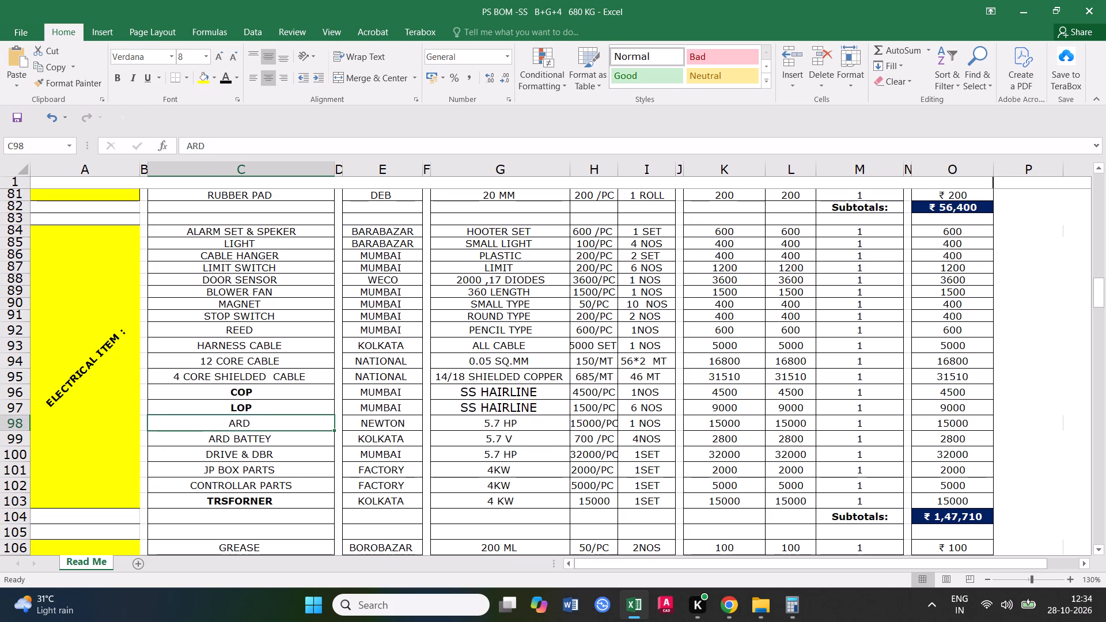
left_click(113, 78)
left_click(291, 426)
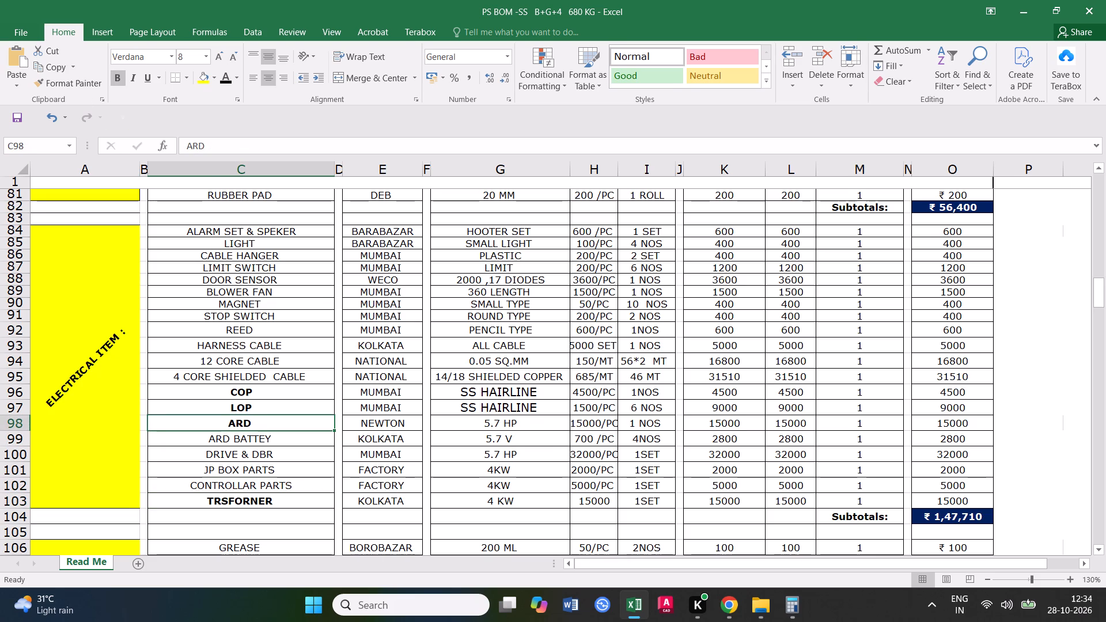
Check the SS HAIRLINE source entries of the COP and LOP rows, and save the workbook.
left_click(513, 392)
left_click(516, 403)
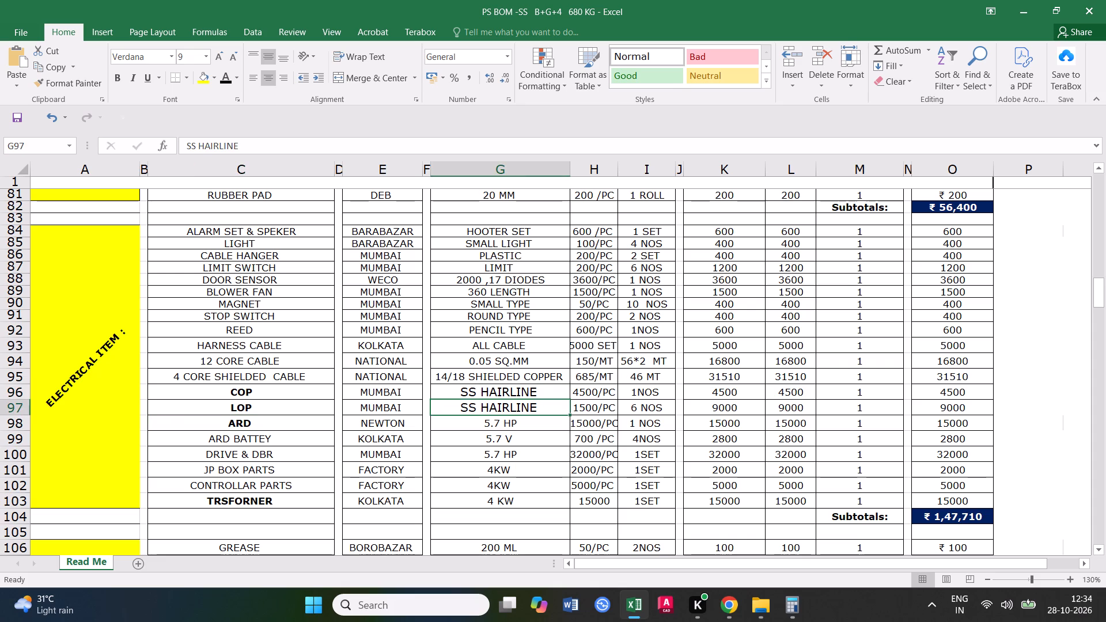
left_click(514, 392)
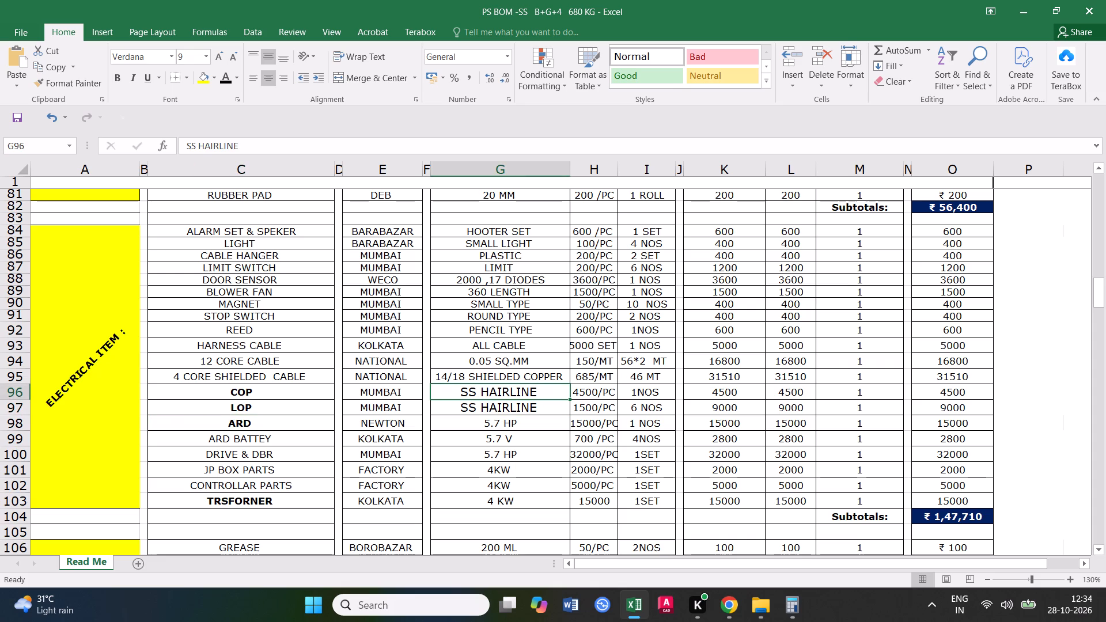
double_click(20, 113)
Look over the sheet down to the ALL Totals row and back up to MS SHEET, and save the workbook again.
scroll(785, 415, "down", 12)
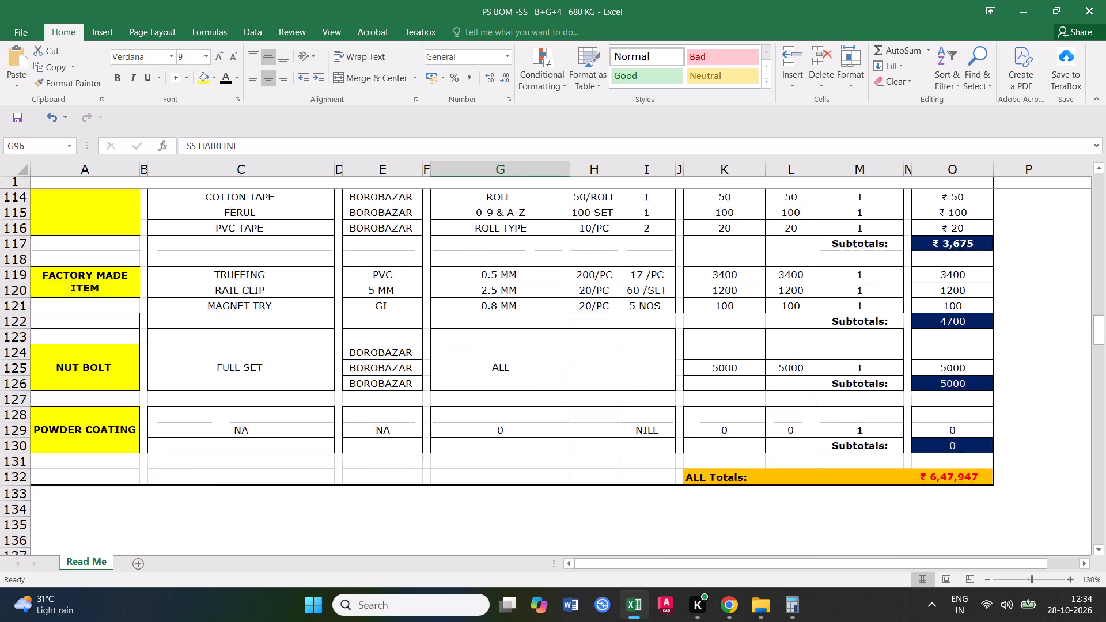
scroll(794, 472, "up", 4)
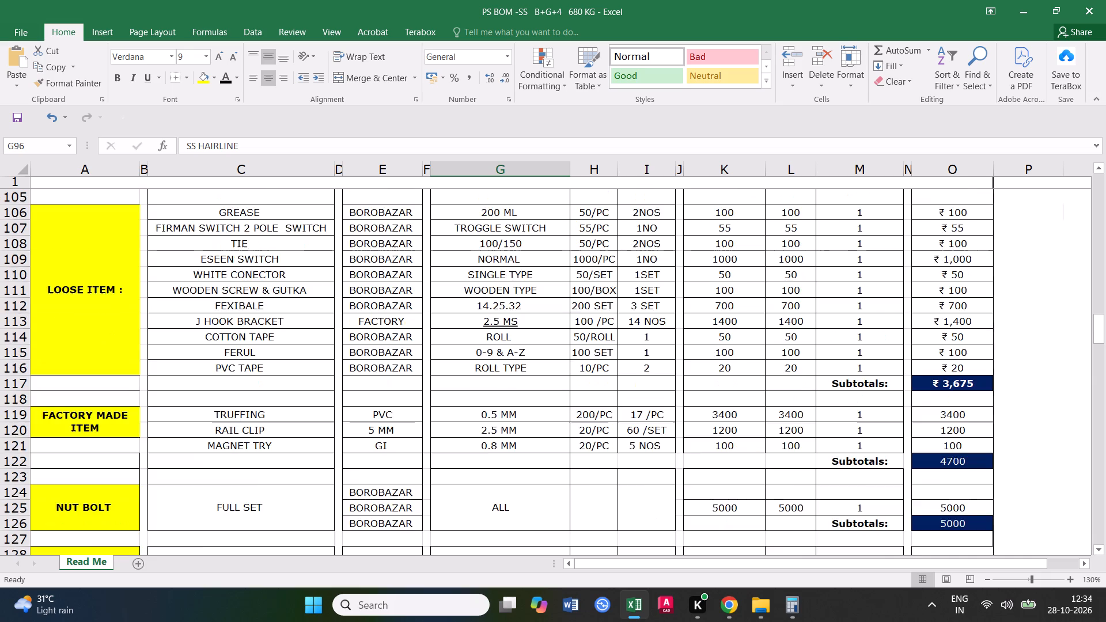
scroll(783, 463, "up", 20)
scroll(783, 463, "up", 7)
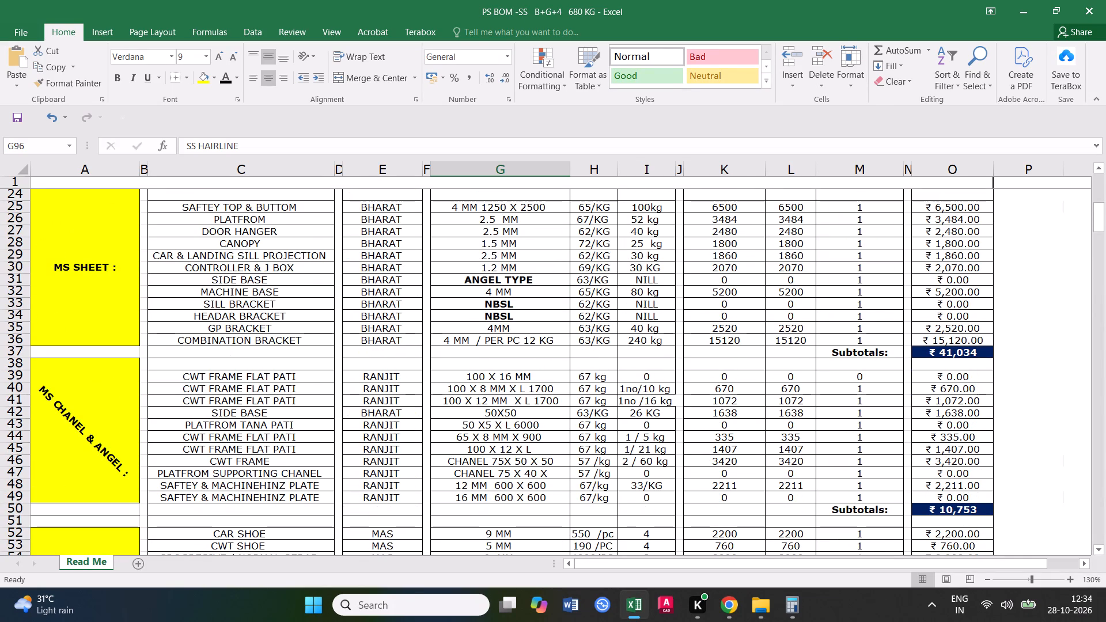
double_click(32, 111)
Open the passenger capacity entry in cell C9 of the header block for editing.
scroll(622, 309, "up", 2)
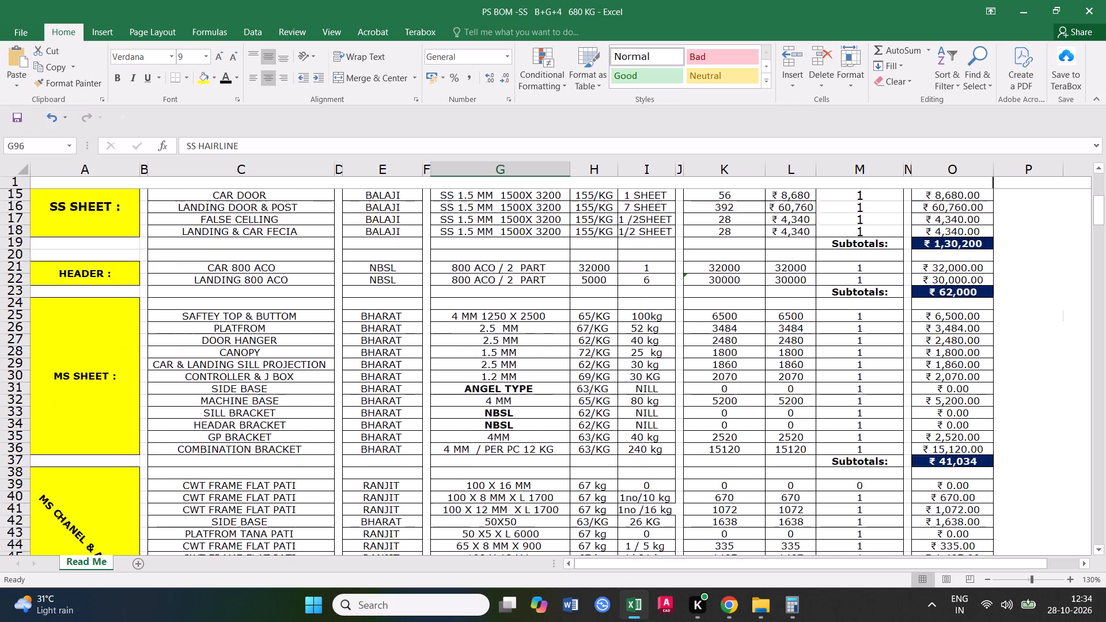
scroll(622, 309, "up", 7)
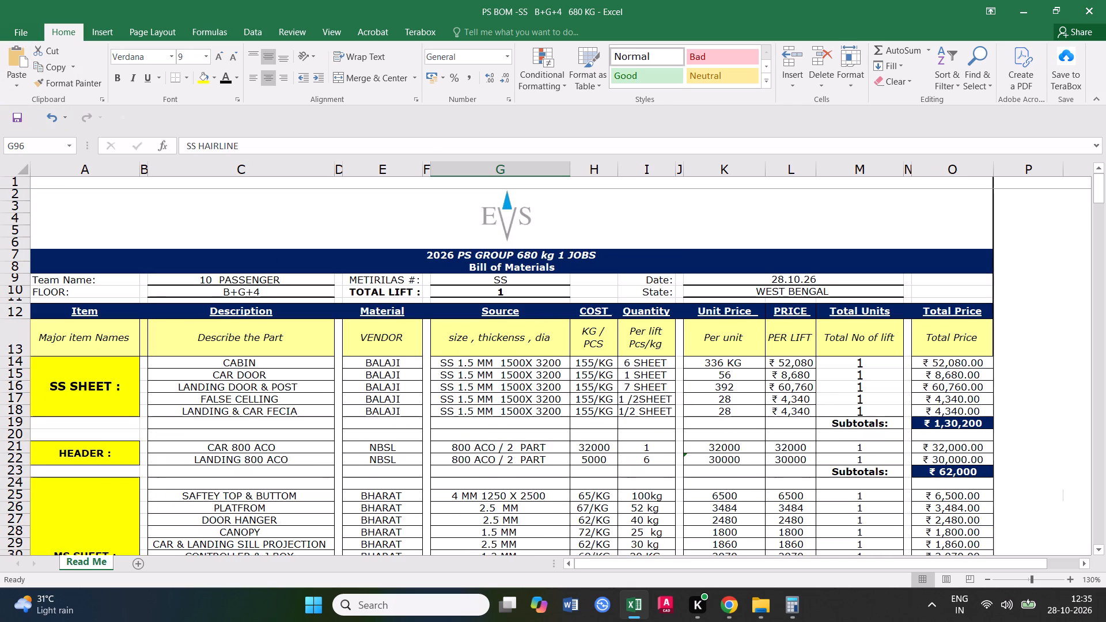
double_click(289, 283)
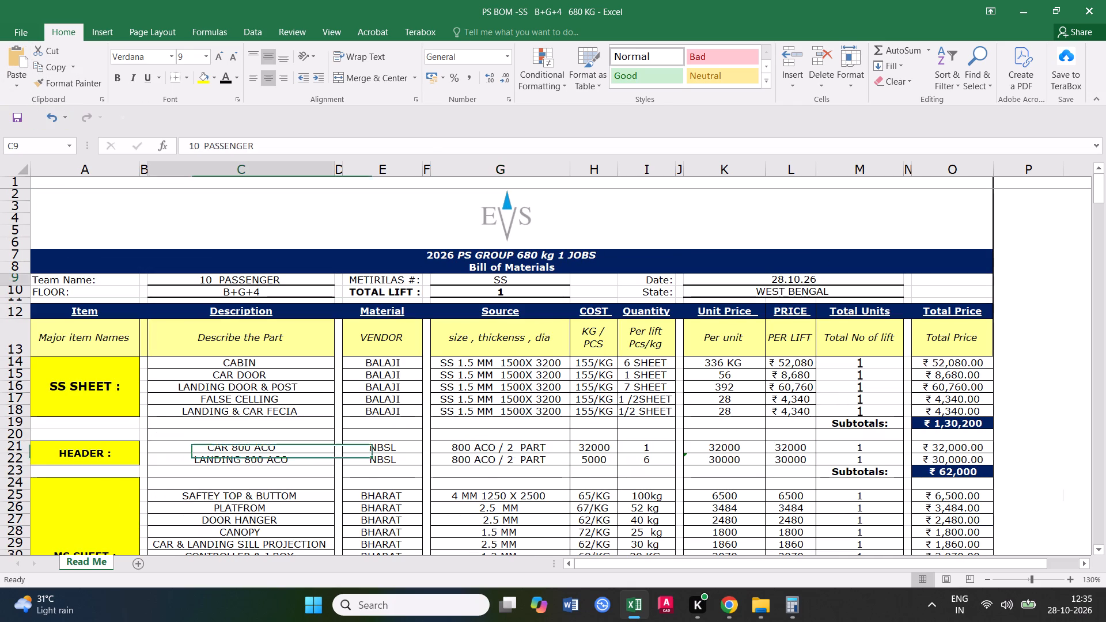
double_click(289, 276)
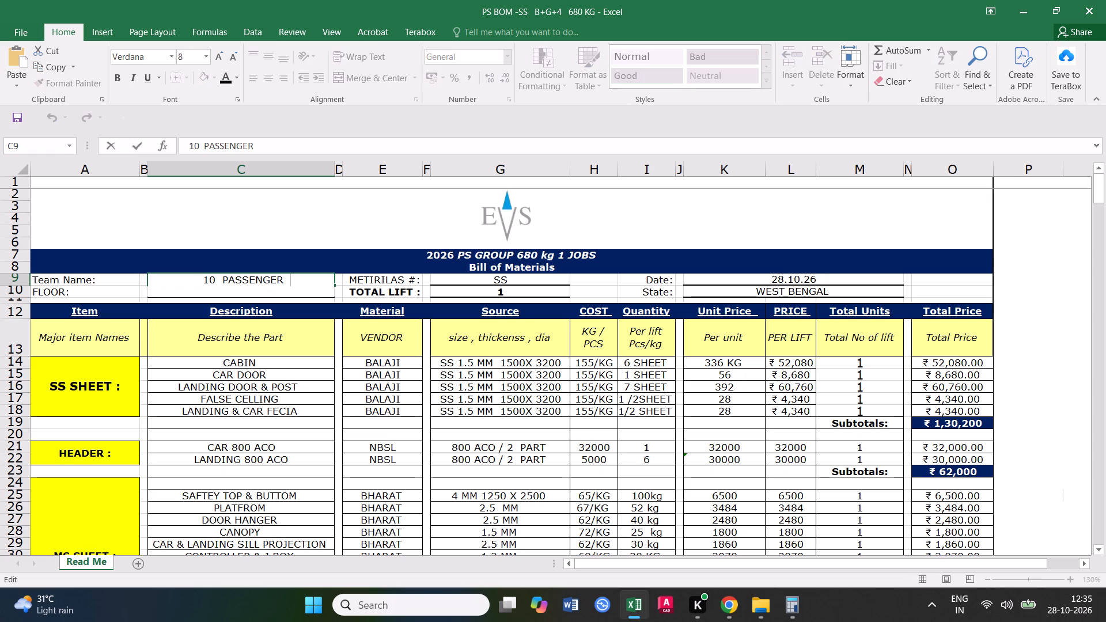
Calculate 68 × 10 in Calculator to check the lift's passenger load, and close Calculator to return to the workbook.
type("68*")
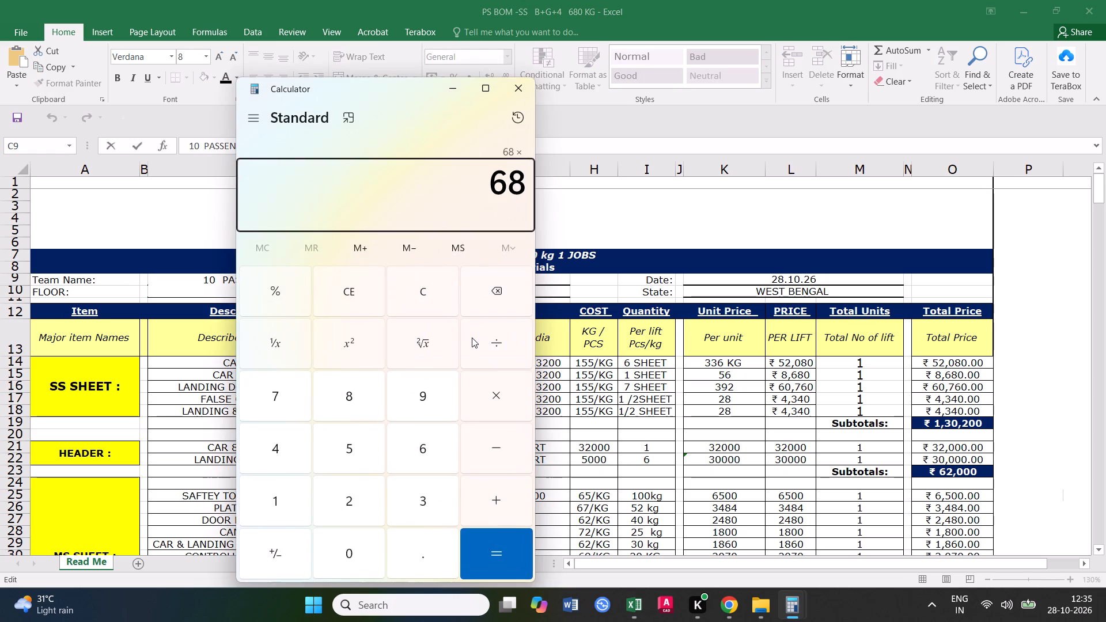
type("680")
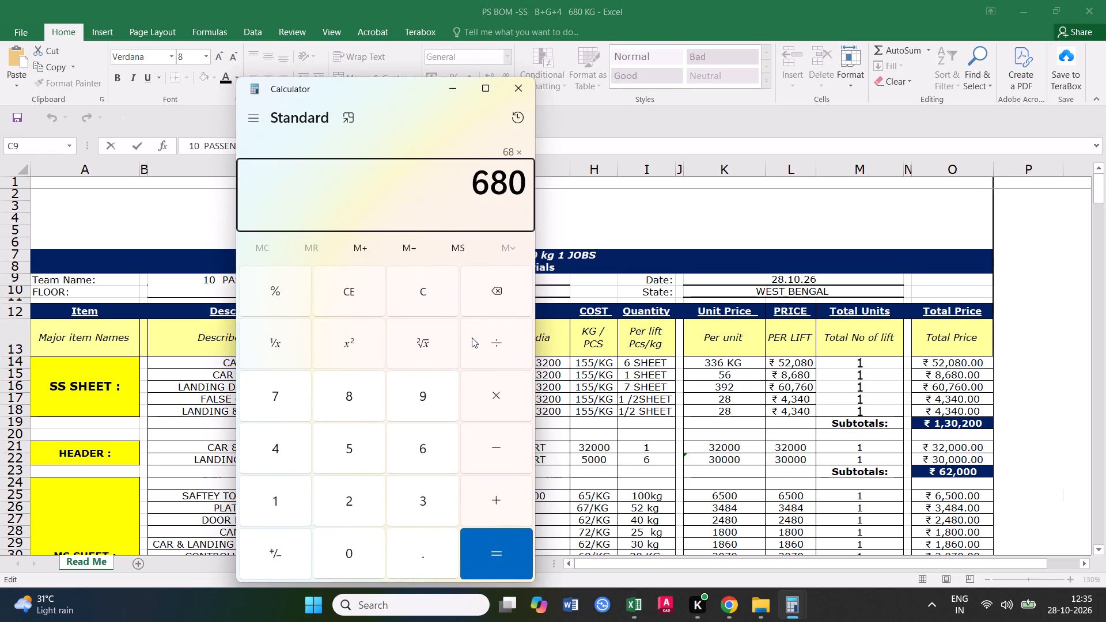
key("Return")
double_click(440, 280)
type("68*10")
key("Return")
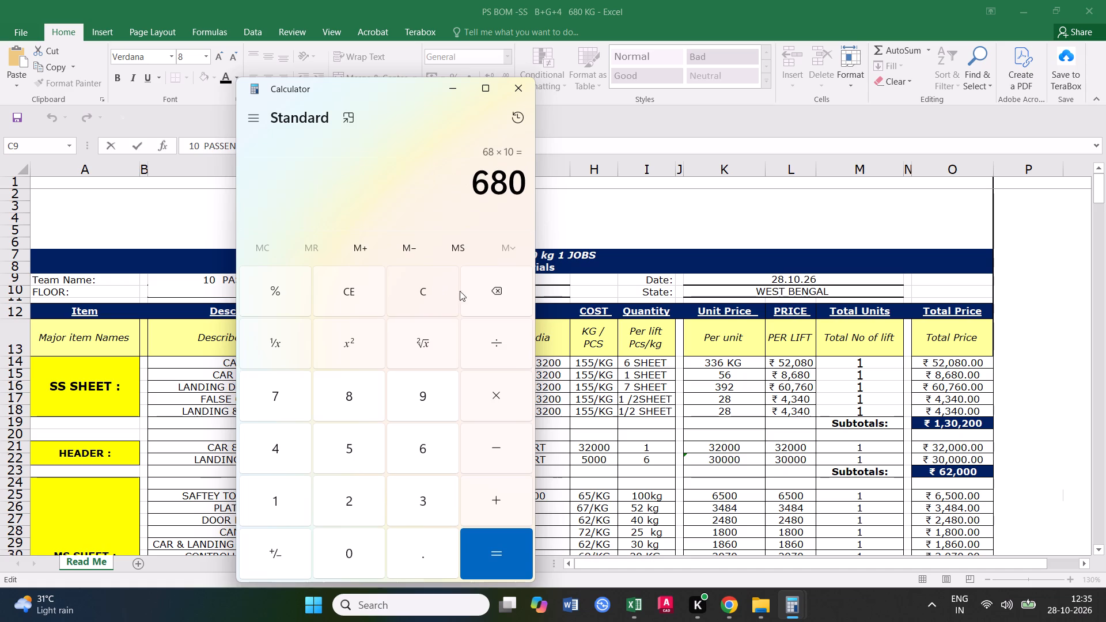
left_click(516, 94)
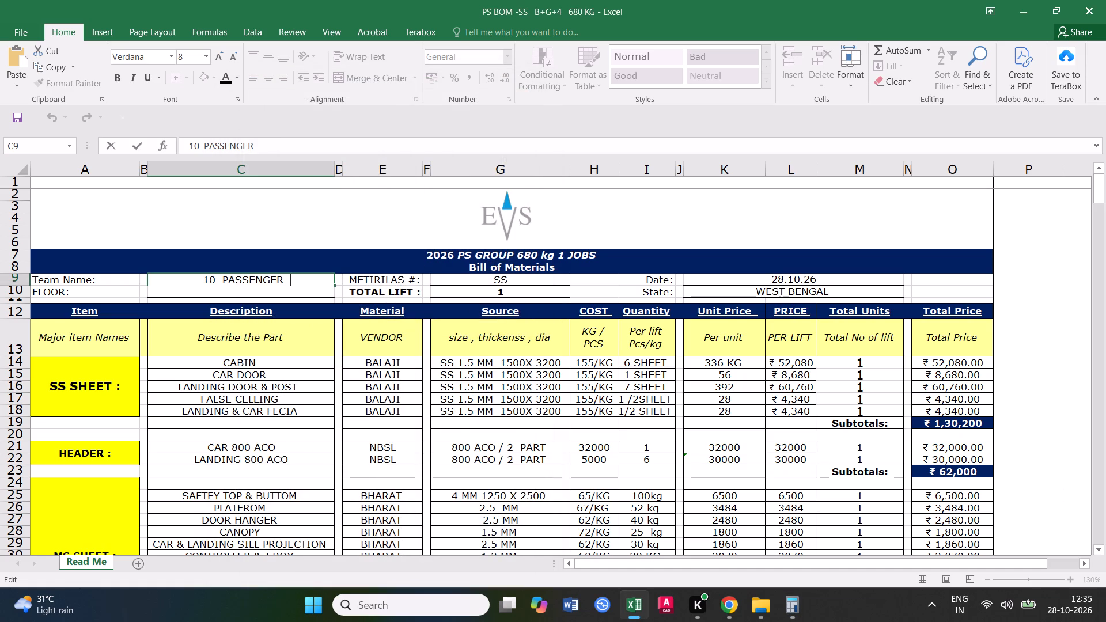
Append ".680 KG" to the 10 PASSENGER entry in header cell C9 and save the workbook.
key("period")
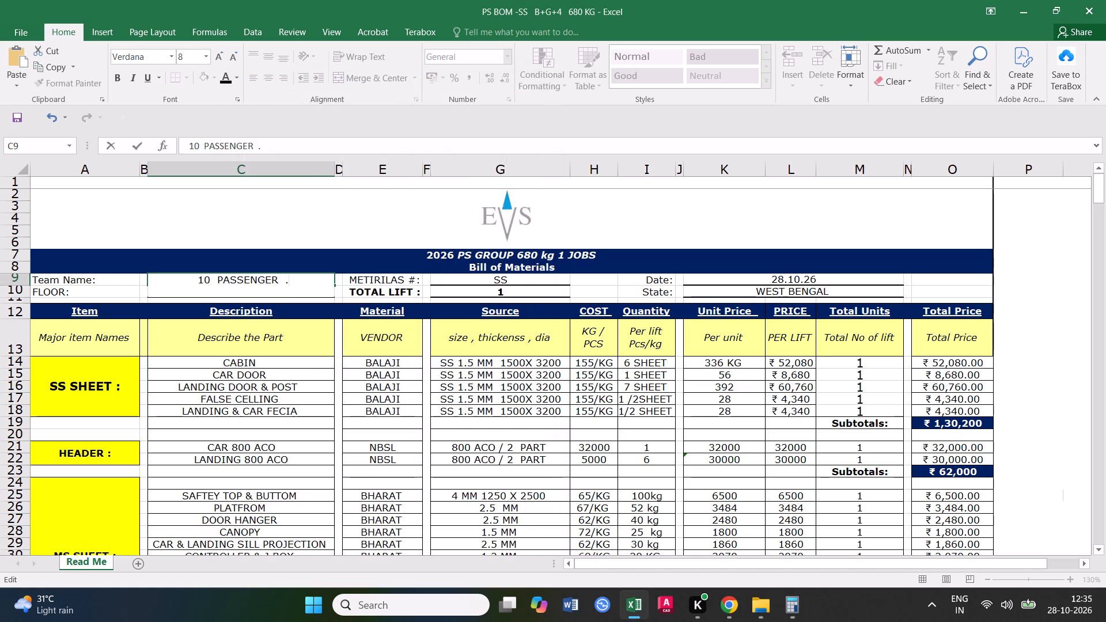
type("680 KG")
key("space")
left_click(349, 351)
double_click(12, 116)
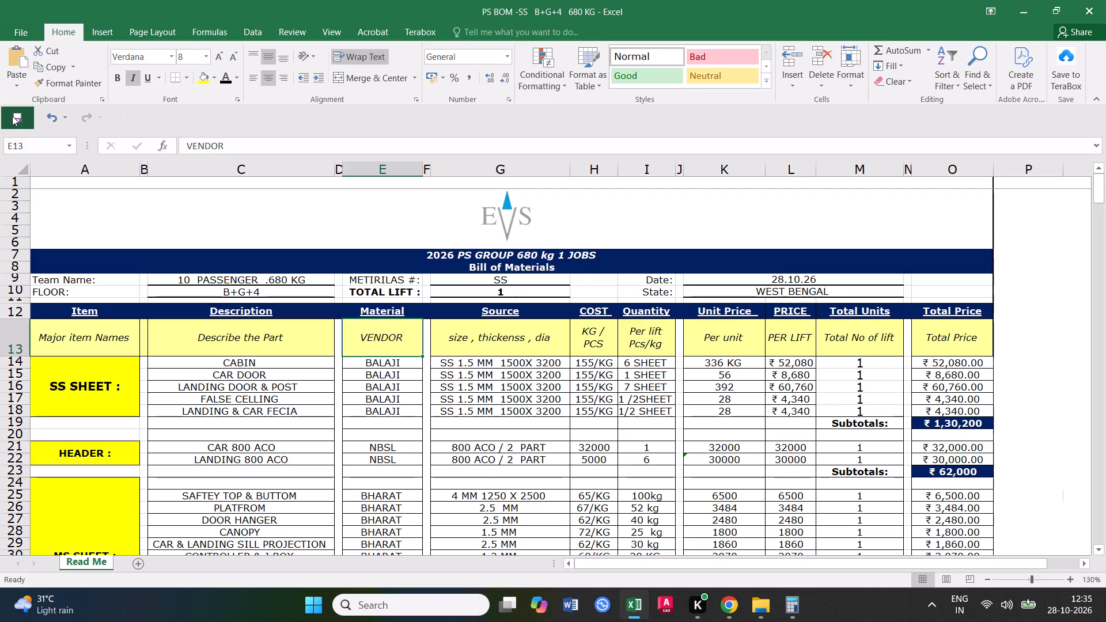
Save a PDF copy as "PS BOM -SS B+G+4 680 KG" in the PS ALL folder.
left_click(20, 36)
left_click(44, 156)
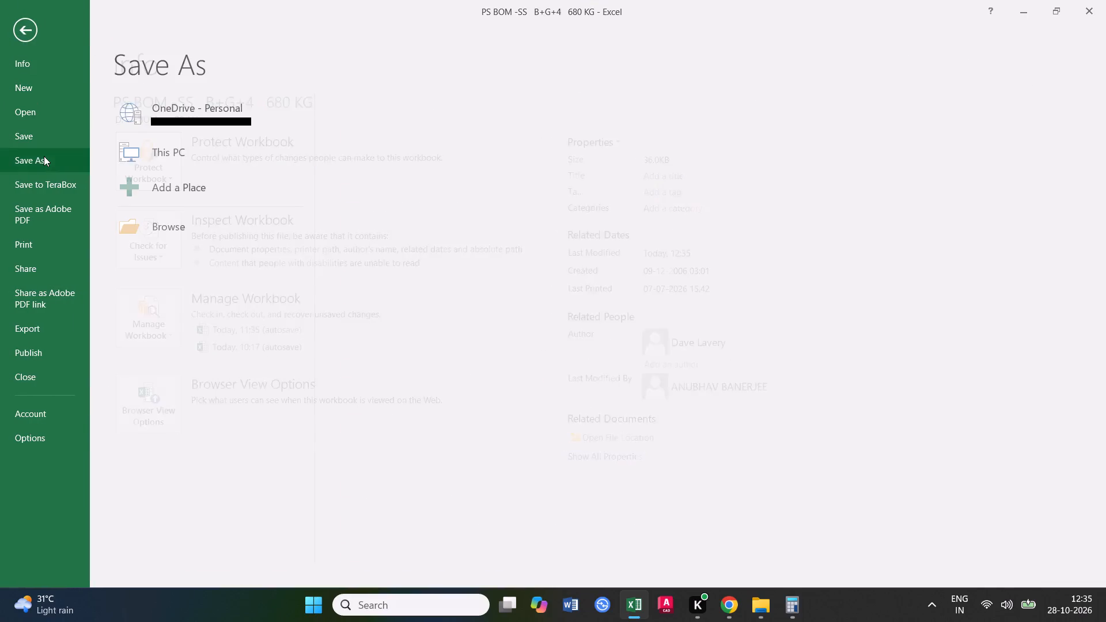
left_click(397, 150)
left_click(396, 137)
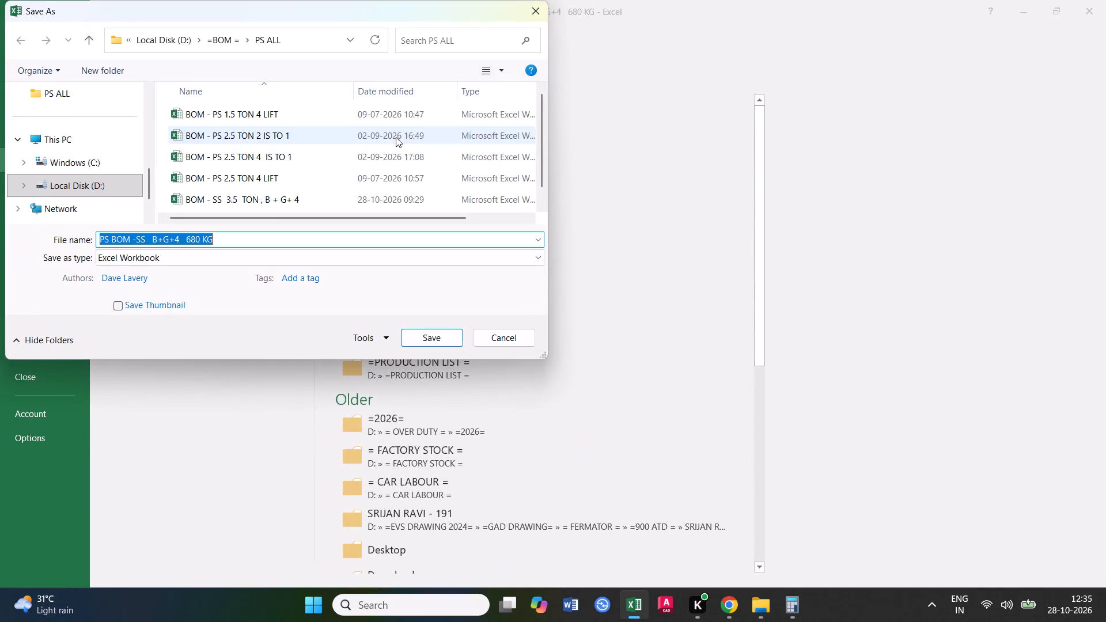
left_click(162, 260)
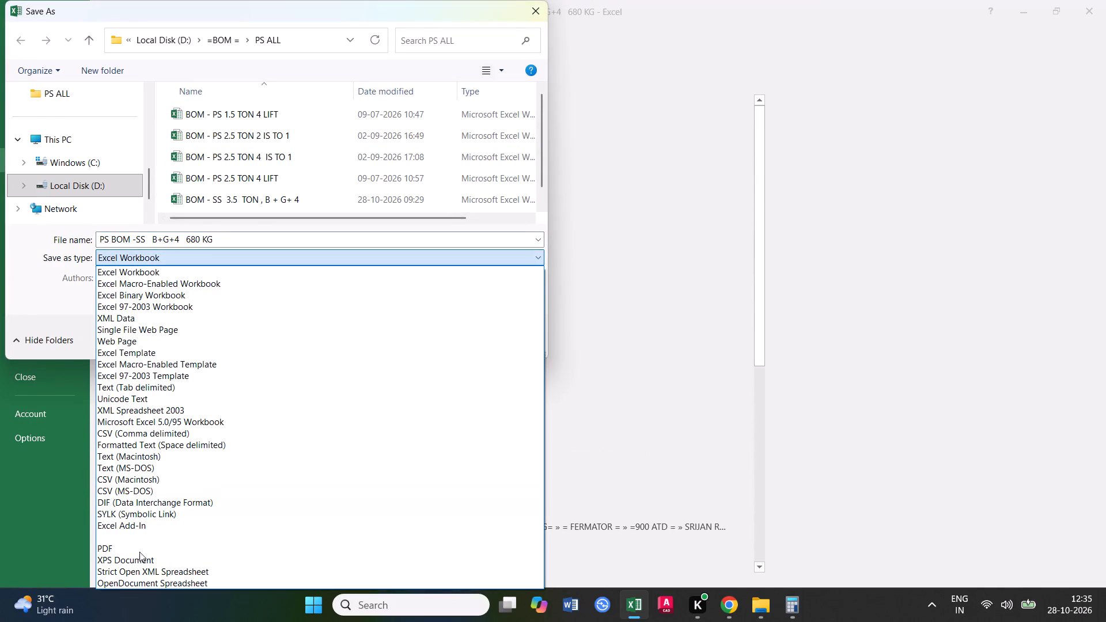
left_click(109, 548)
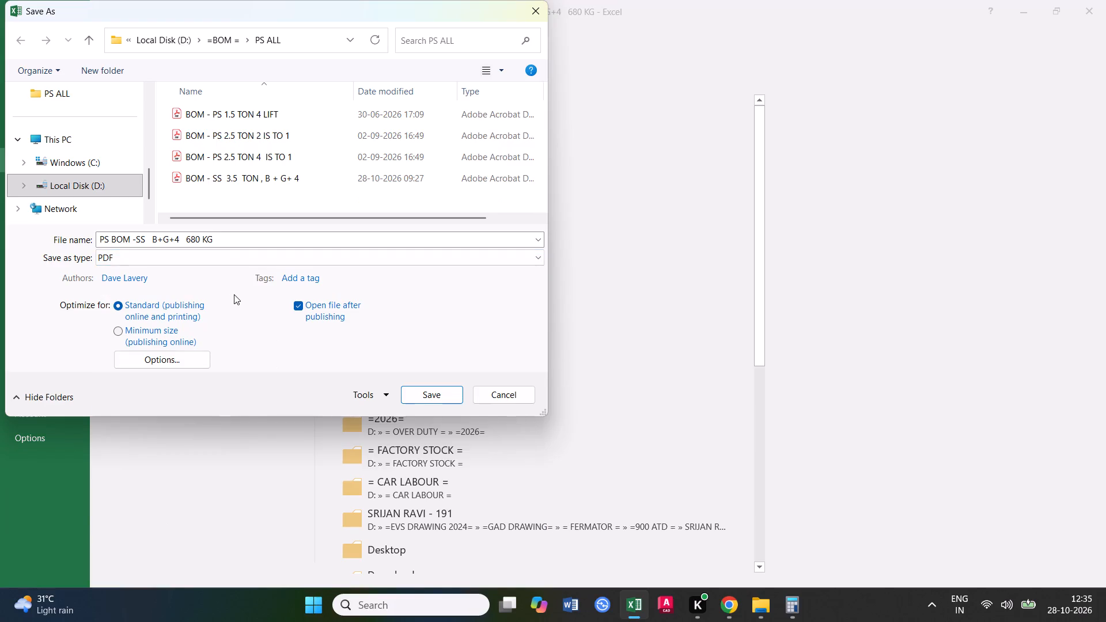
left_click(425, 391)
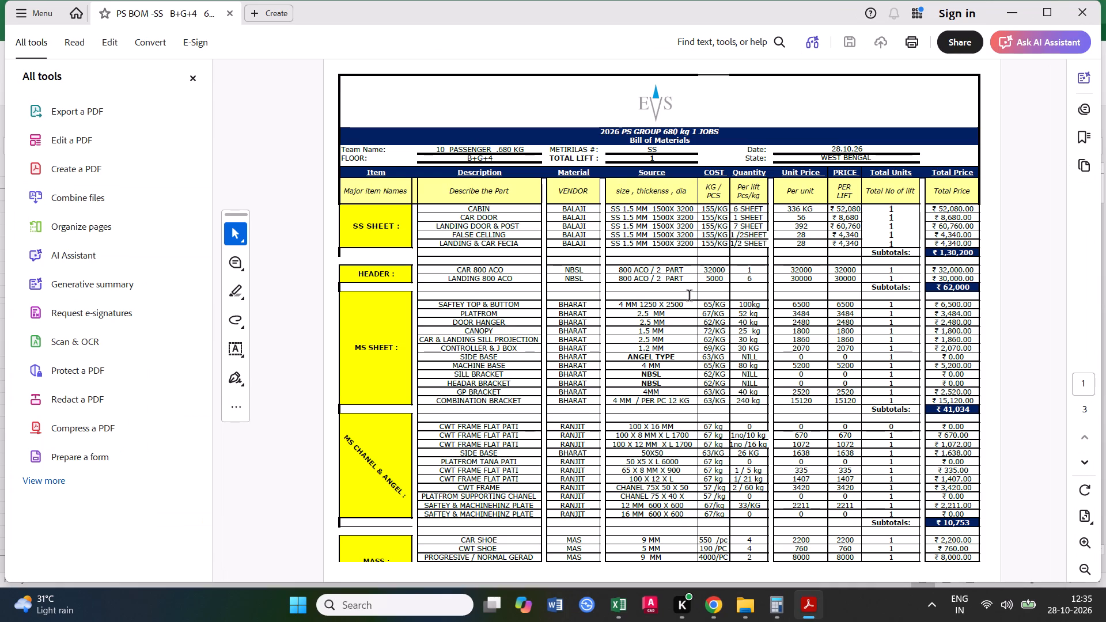
Look through the PDF's pages in Adobe Acrobat, from the ALL Totals row back to the header block, and close it.
scroll(690, 298, "down", 2)
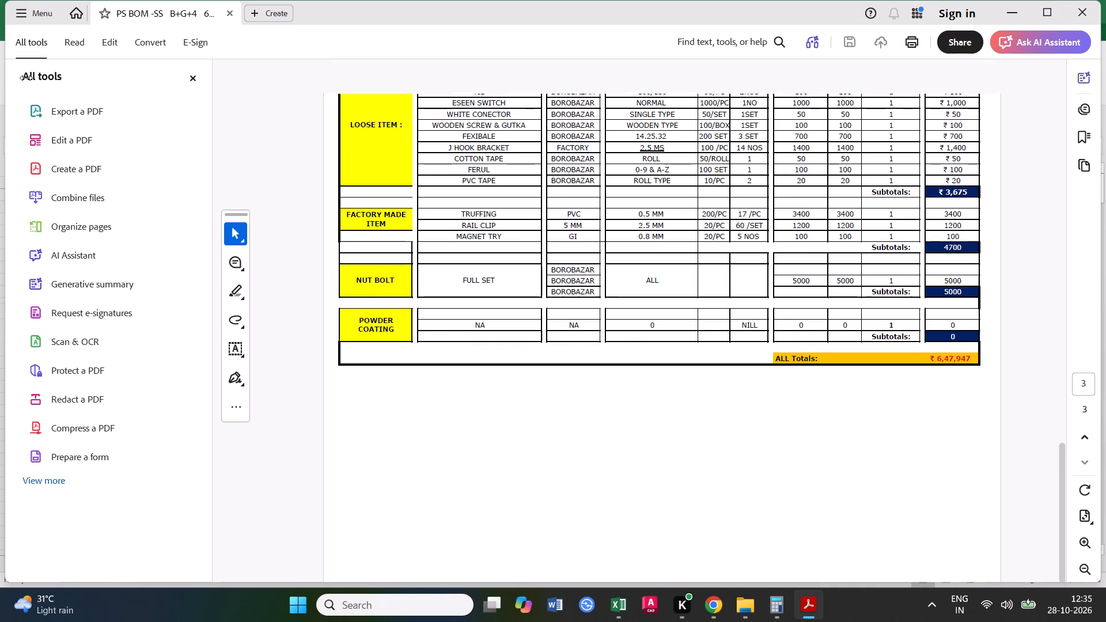
left_click(187, 79)
scroll(719, 318, "up", 3)
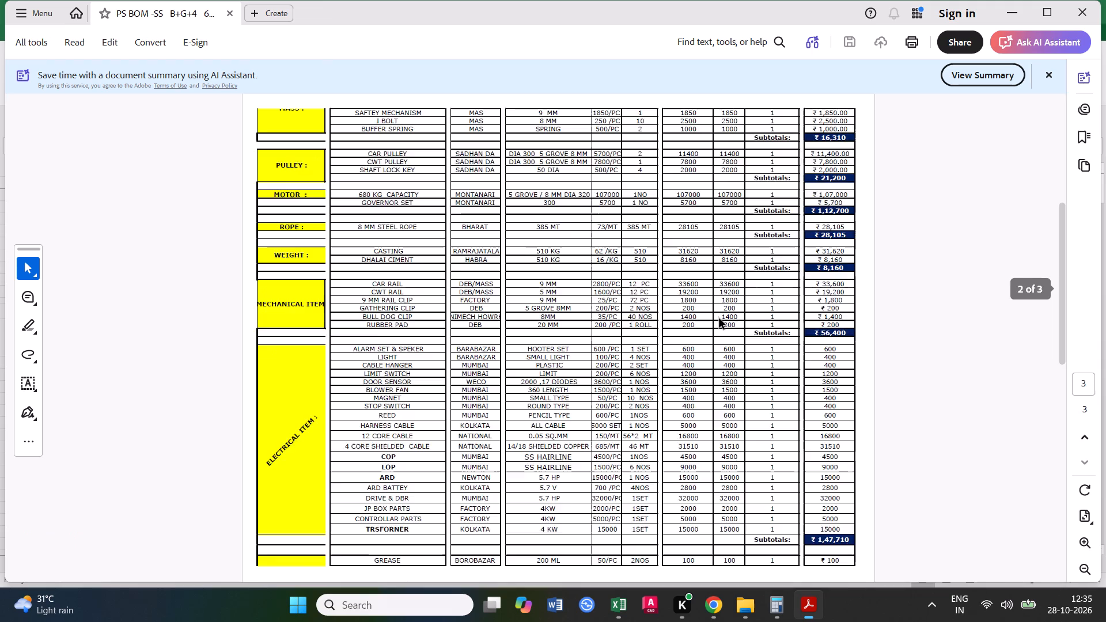
scroll(719, 318, "up", 6)
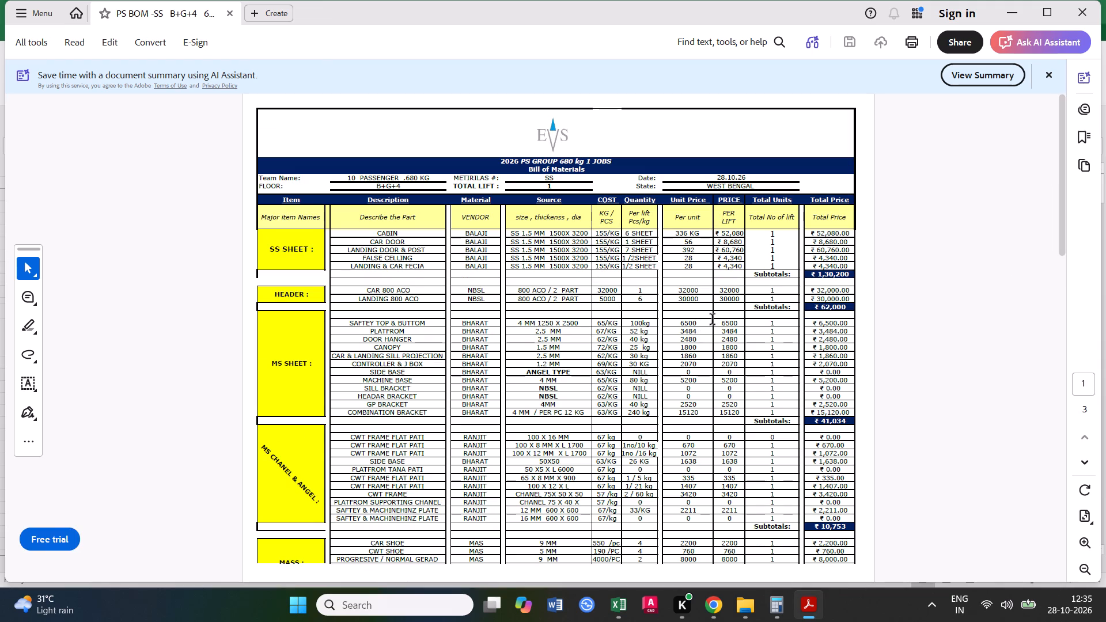
left_click(1082, 17)
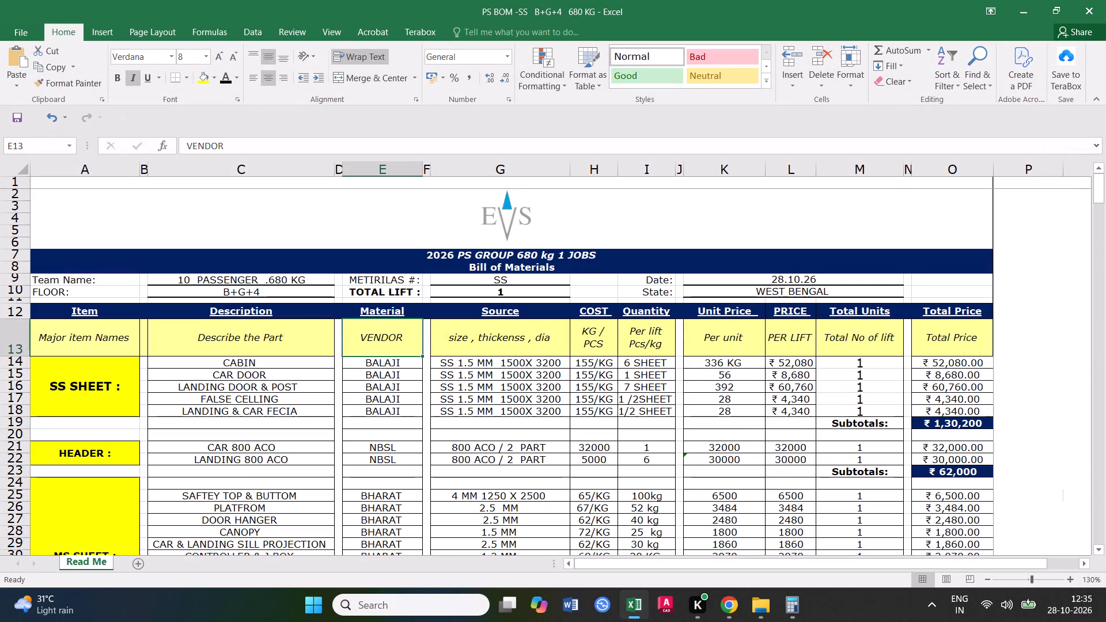
Extend the METIRILAS # entry in the header block to "SS 1.5", close the reappearing Acrobat window, and save the workbook.
double_click(517, 278)
key("space")
type("1.5")
key("space")
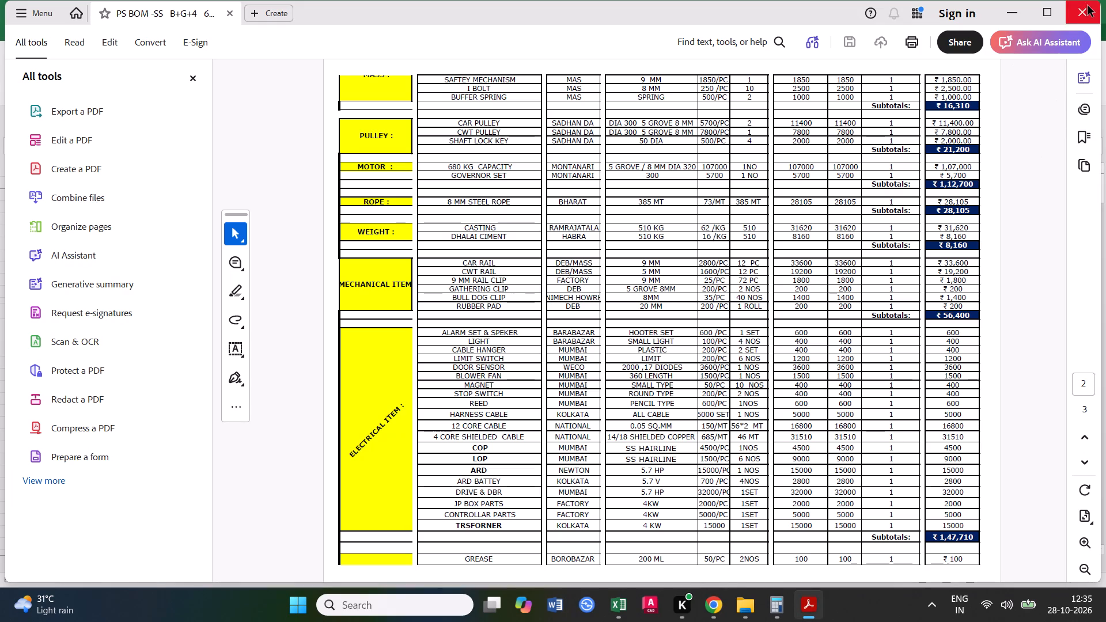
left_click(1088, 6)
left_click(549, 396)
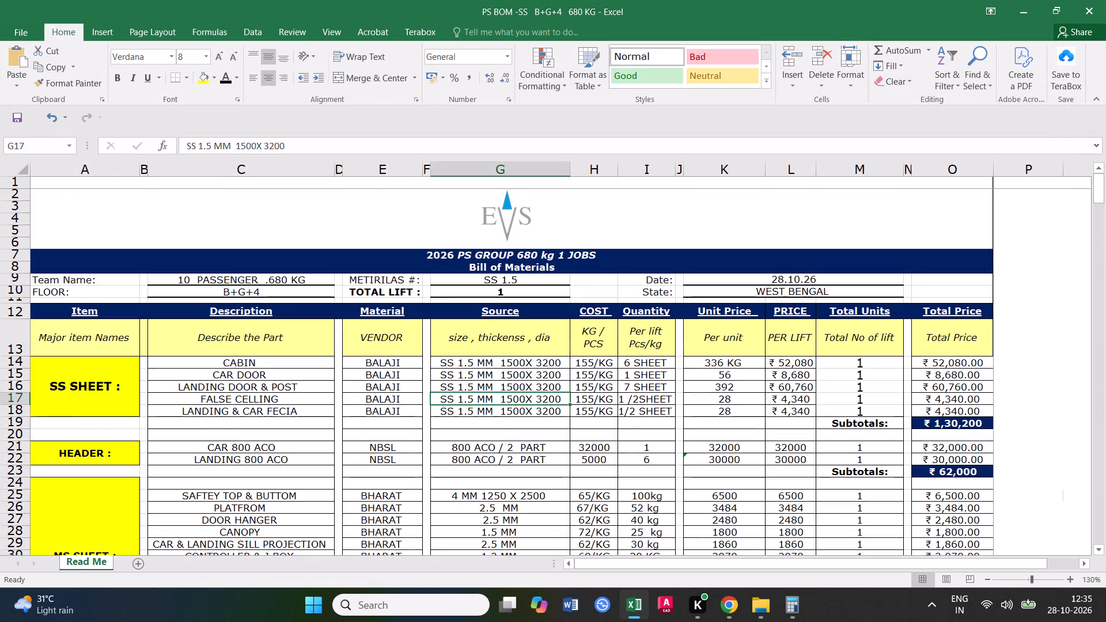
left_click(13, 111)
left_click(16, 30)
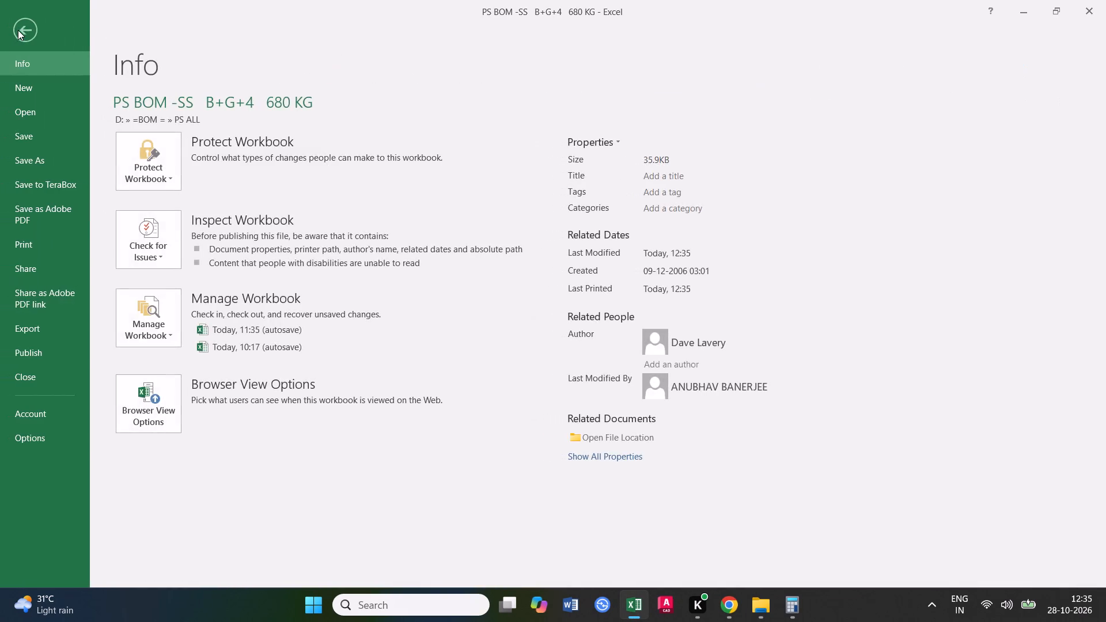
left_click(18, 30)
triple_click(18, 119)
Save the workbook over the existing Excel file "PS BOM -SS B+G+4 680 KG" in the PS ALL folder, replacing it.
left_click(24, 31)
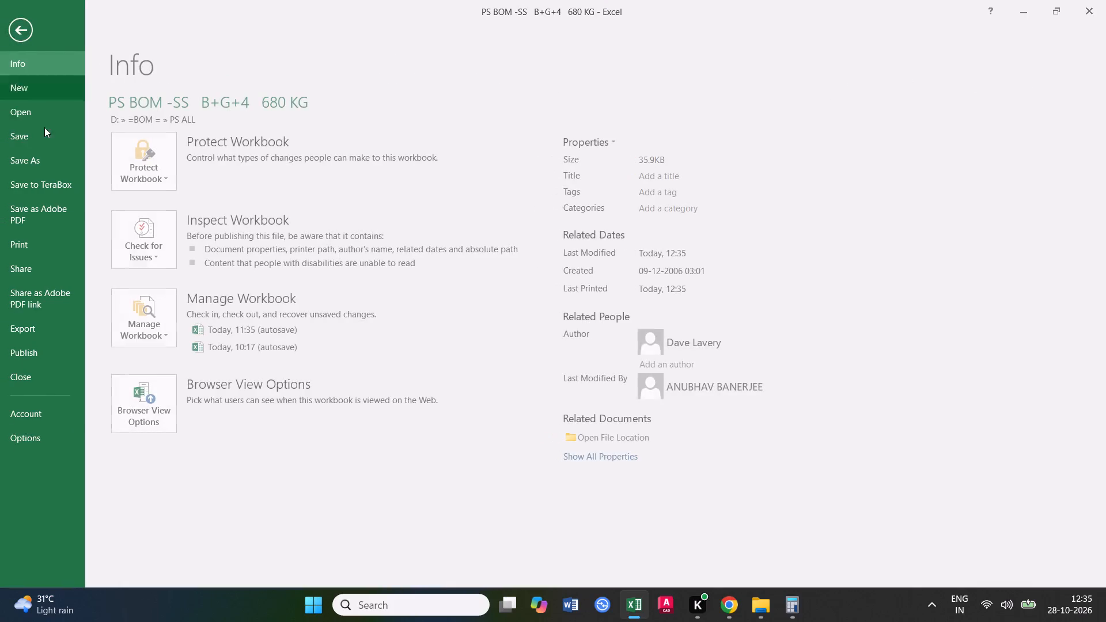
left_click(39, 153)
left_click(404, 123)
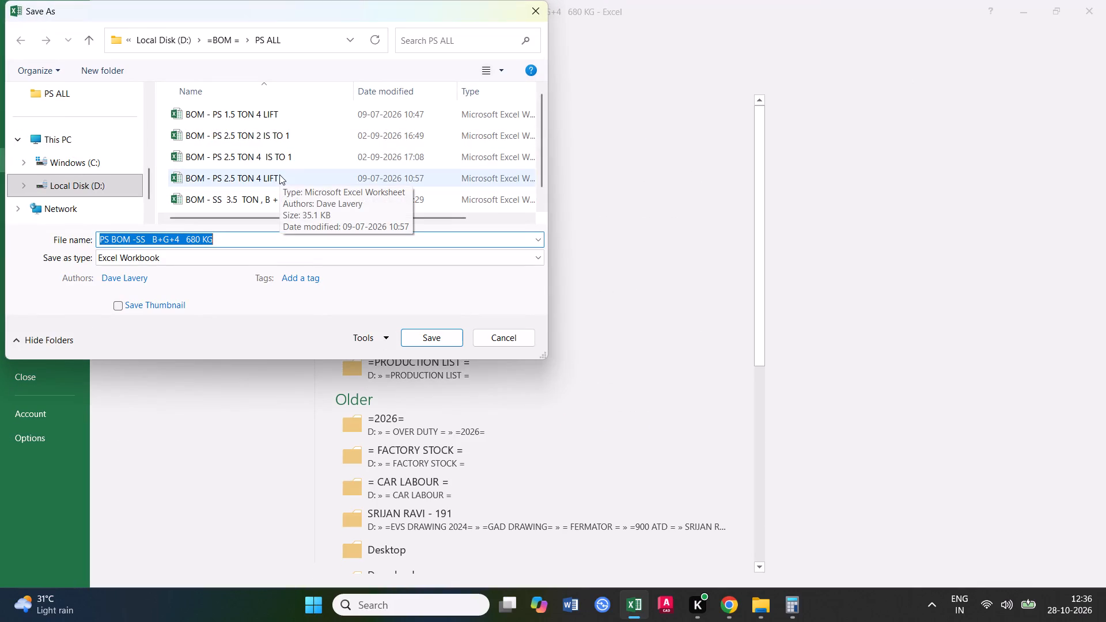
scroll(279, 175, "down", 2)
left_click(249, 177)
scroll(249, 177, "down", 1)
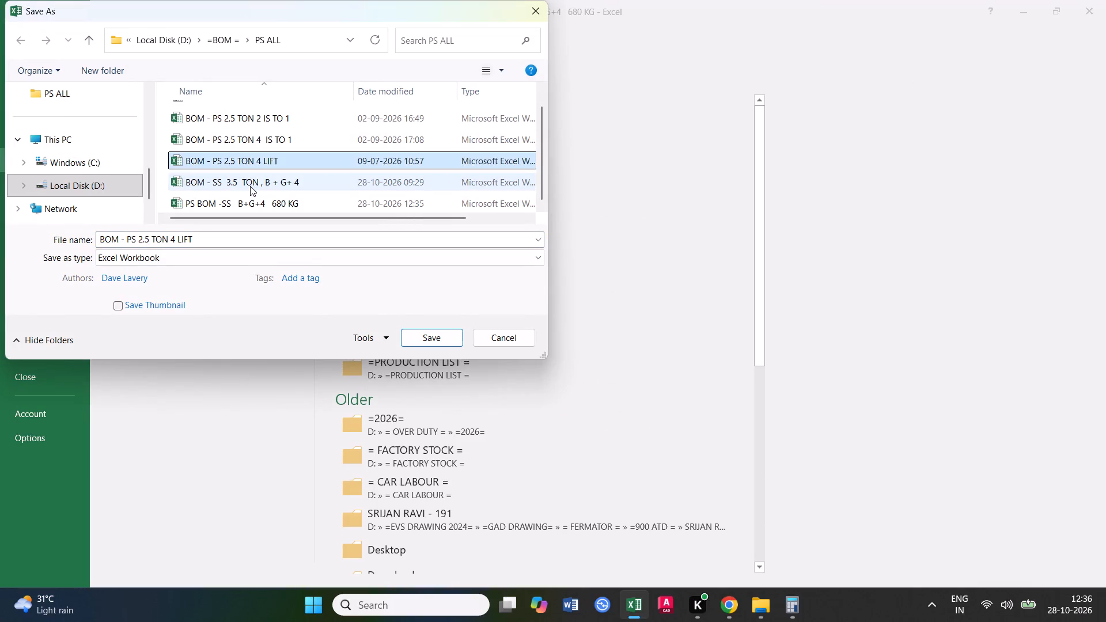
scroll(251, 184, "down", 2)
left_click(252, 200)
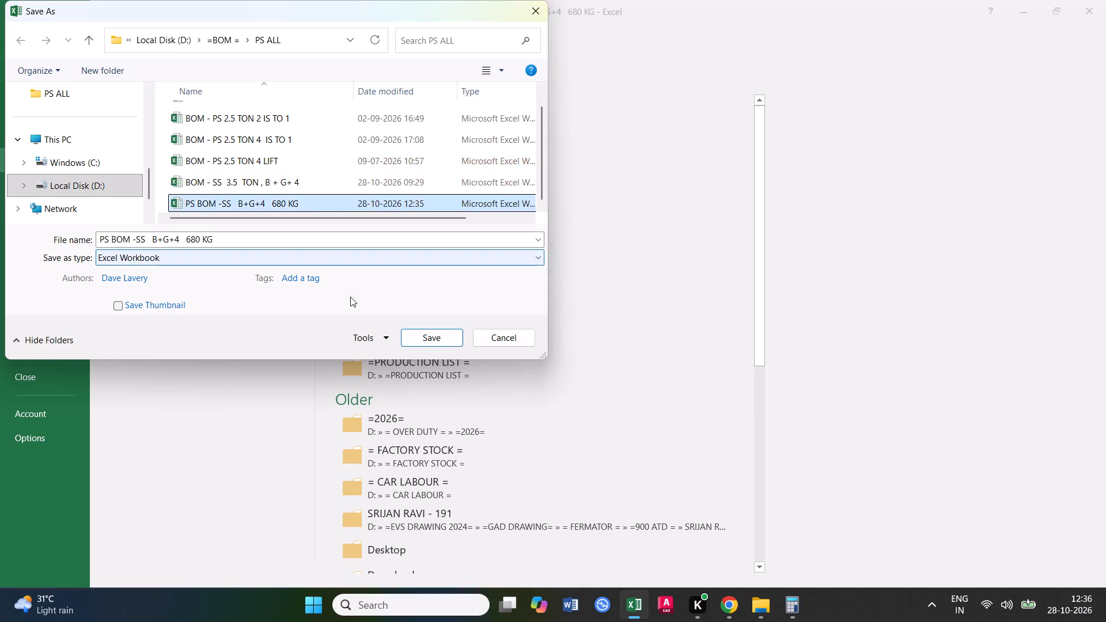
left_click(425, 337)
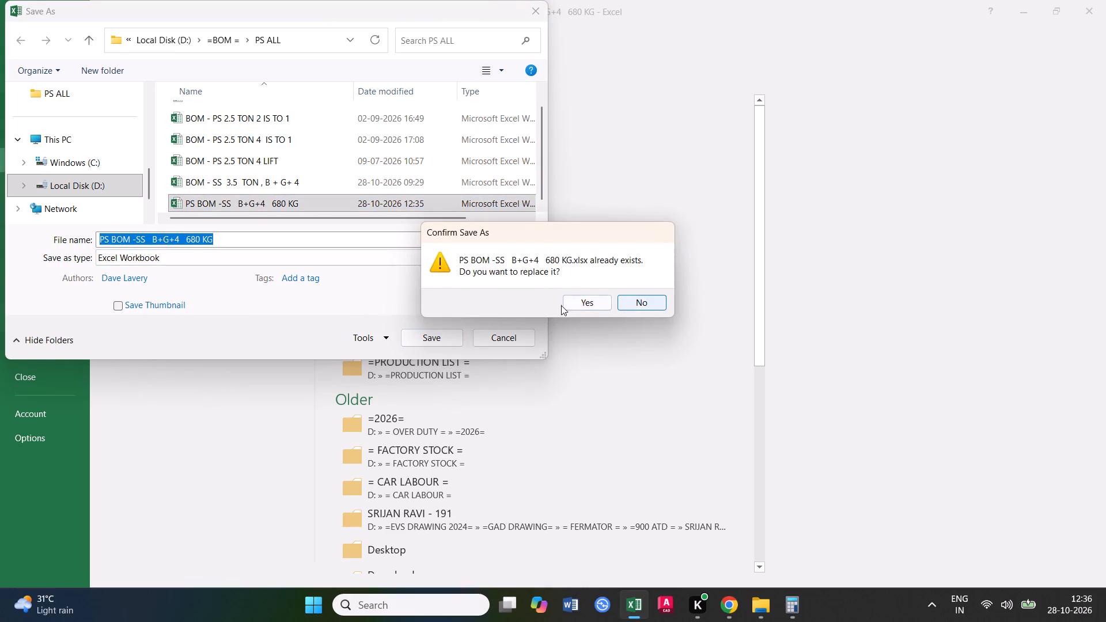
left_click(568, 304)
Save the updated sheet as a PDF over the existing "PS BOM -SS B+G+4 680 KG" PDF in PS ALL, replacing it.
left_click(7, 34)
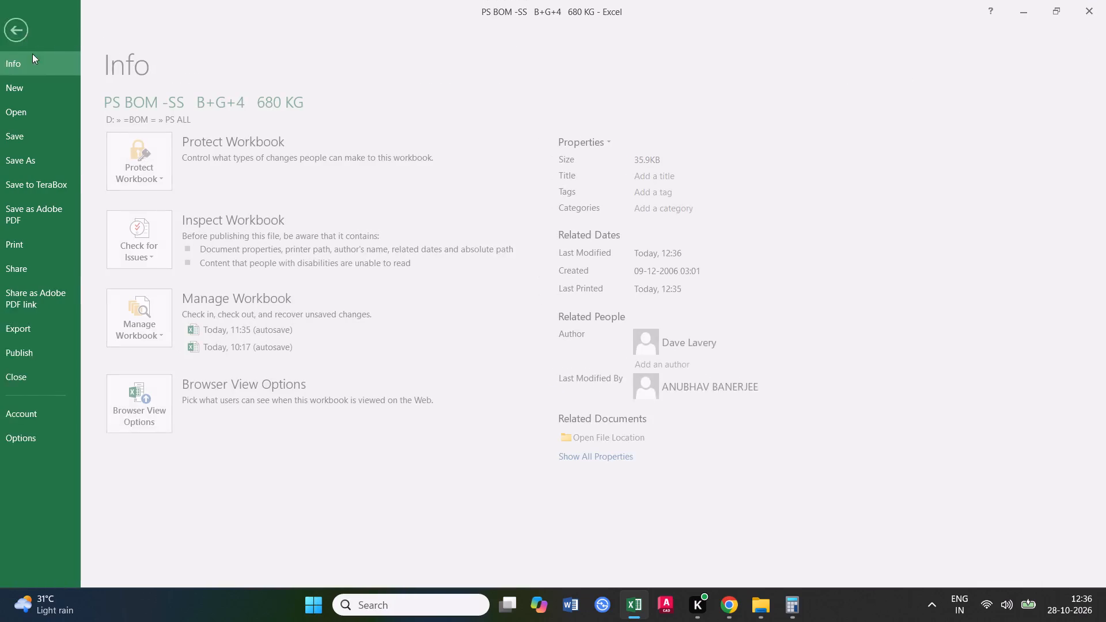
left_click(35, 162)
left_click(424, 139)
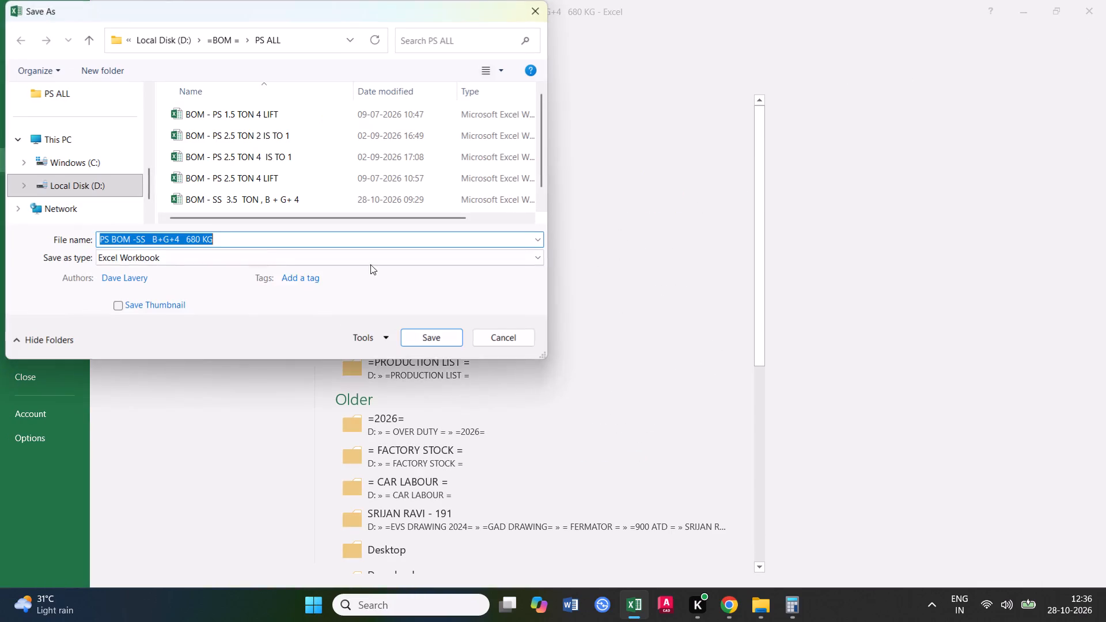
left_click(255, 257)
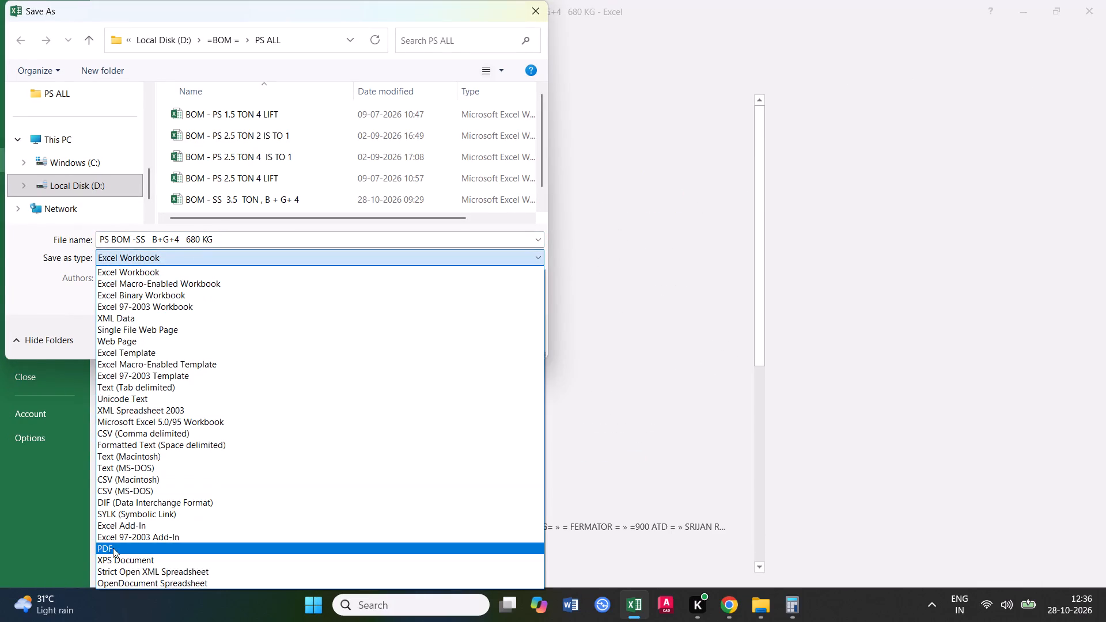
left_click(113, 548)
left_click(287, 196)
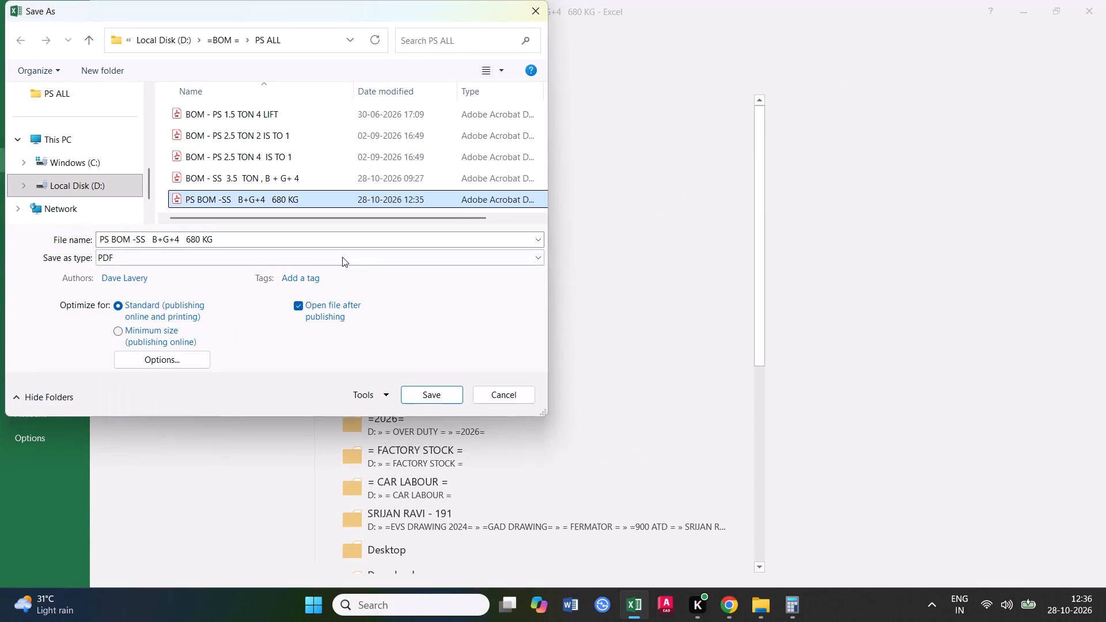
left_click(424, 391)
left_click(573, 301)
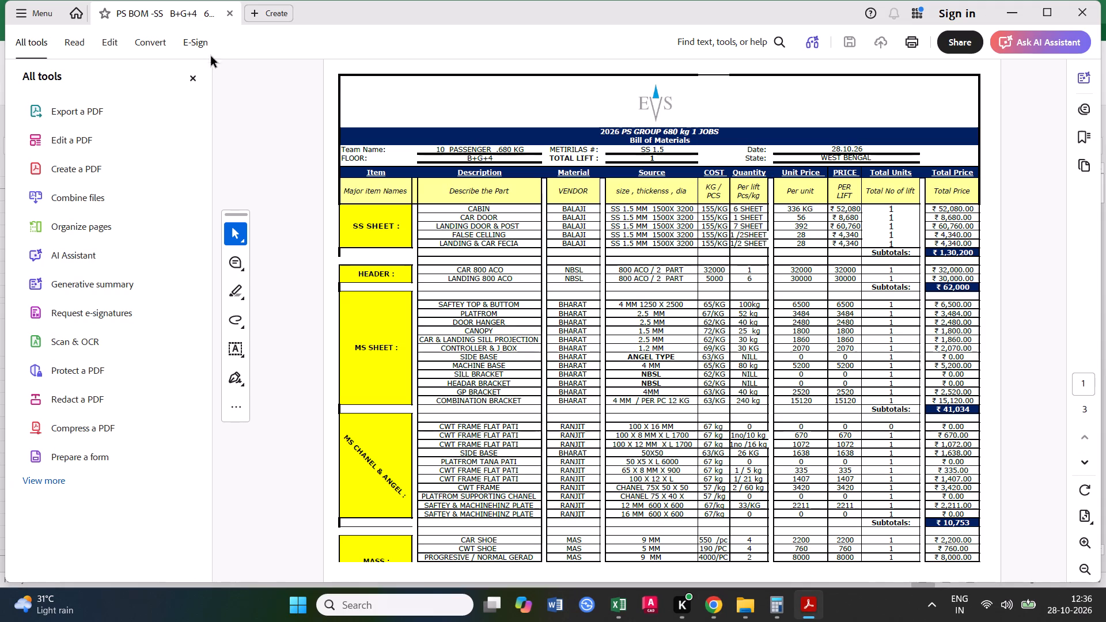
Check the new PDF in Adobe Acrobat, from the header block to the ALL Totals row and back, and close it.
left_click(198, 78)
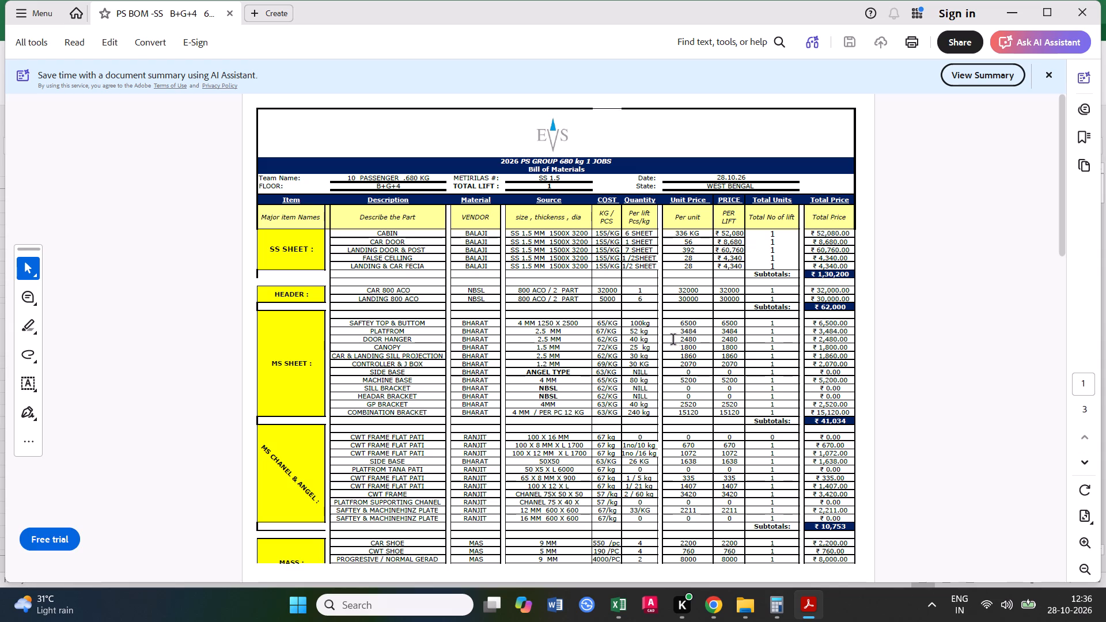
scroll(649, 351, "down", 3)
scroll(674, 363, "up", 7)
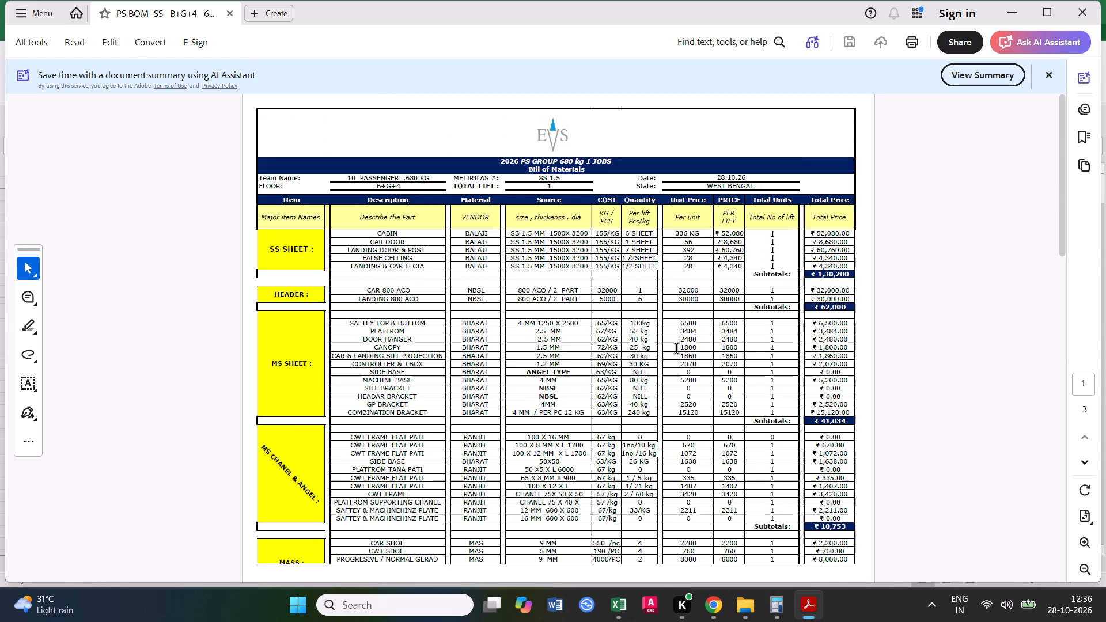
scroll(677, 350, "up", 3)
scroll(675, 336, "down", 4)
scroll(675, 336, "up", 4)
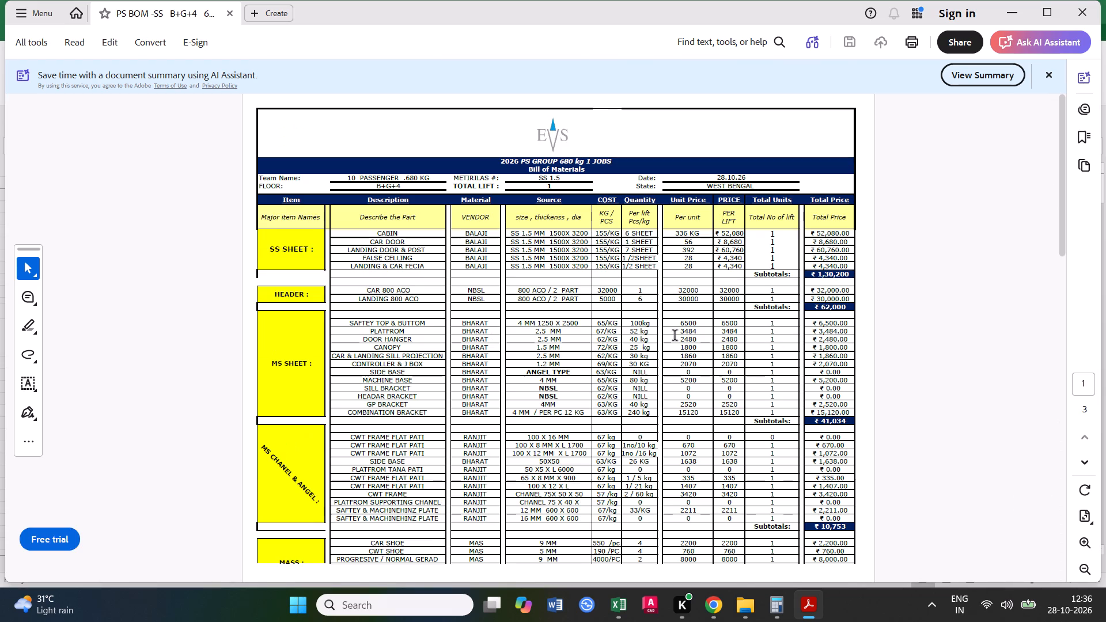
scroll(679, 336, "down", 5)
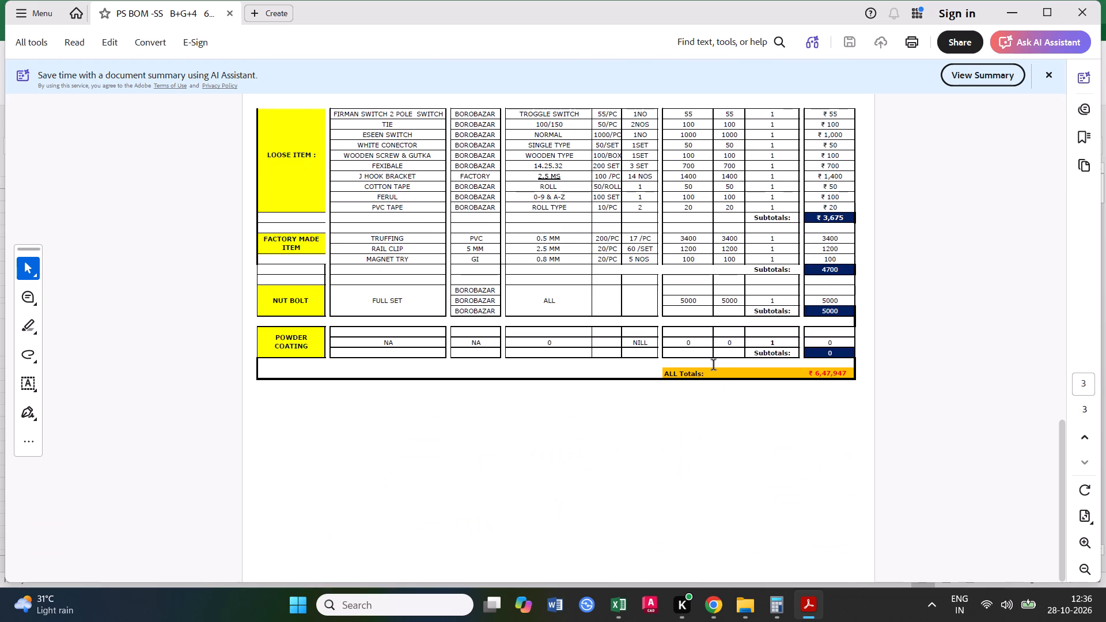
scroll(714, 366, "up", 5)
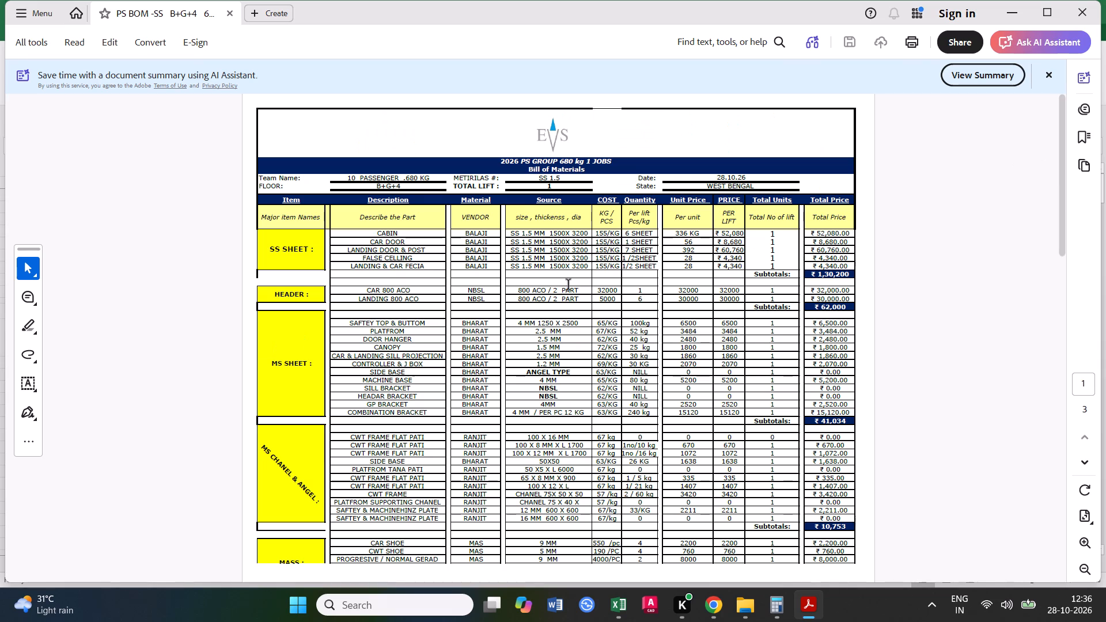
scroll(696, 239, "down", 4)
scroll(726, 289, "up", 4)
left_click(1096, 1)
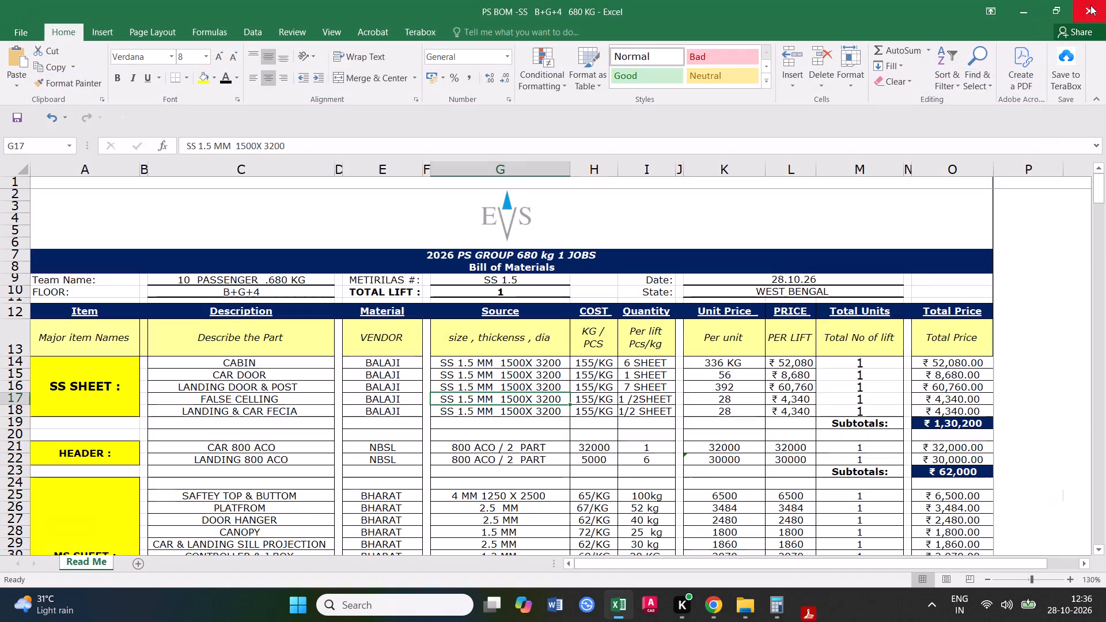
Save the workbook once more.
left_click(19, 123)
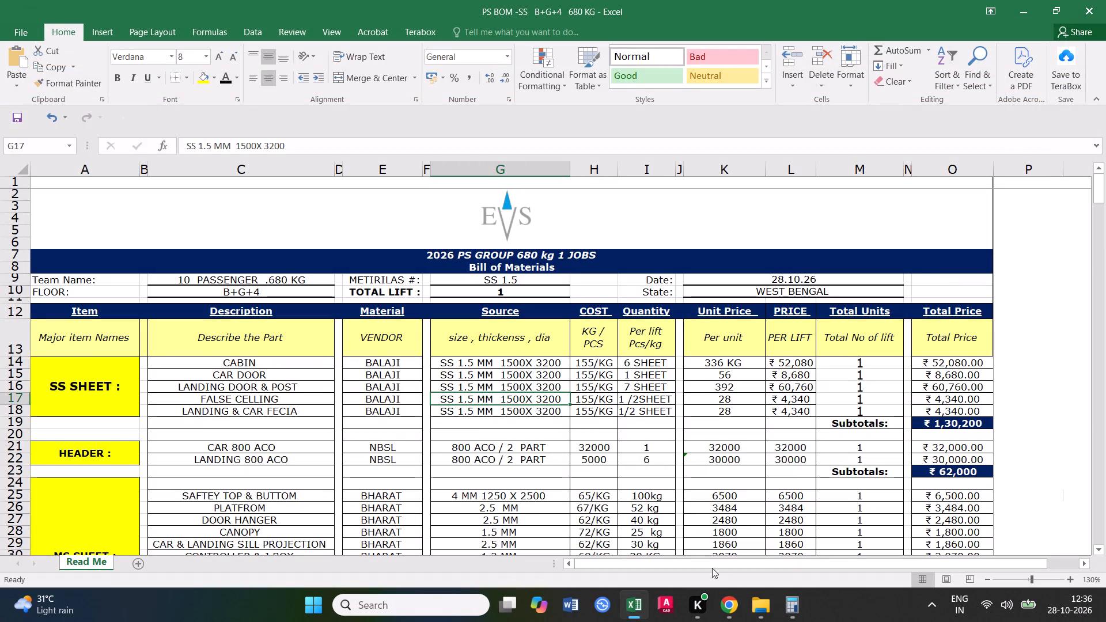
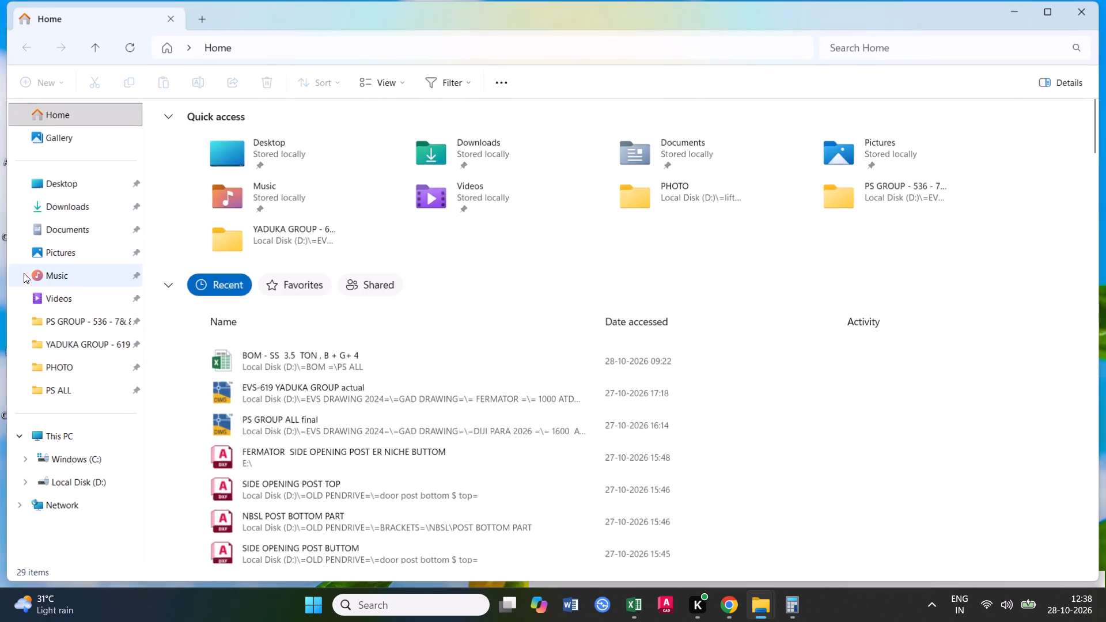
Open the ALL PRICE CHART document from the =BOM = folder on drive D, look through its price tables and close it.
left_click(78, 490)
left_click(89, 489)
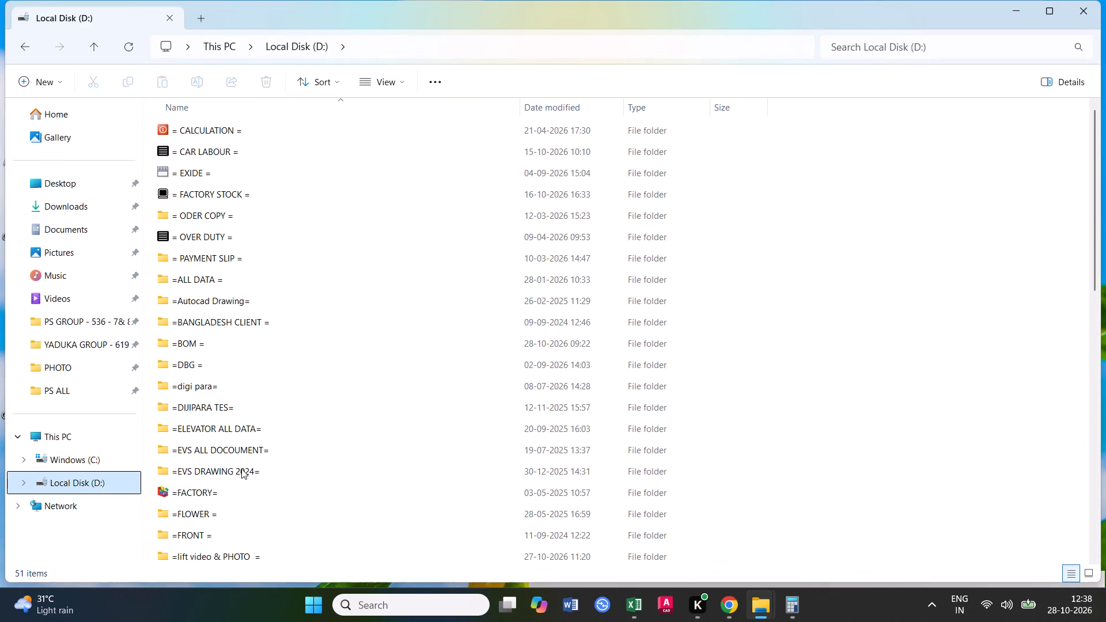
double_click(241, 469)
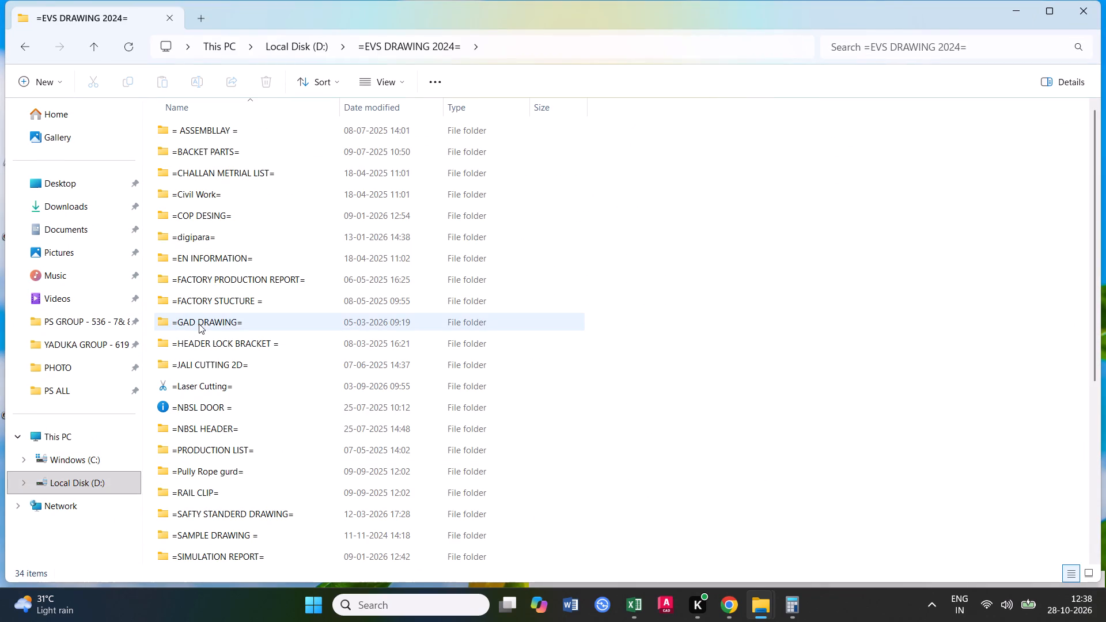
left_click(90, 45)
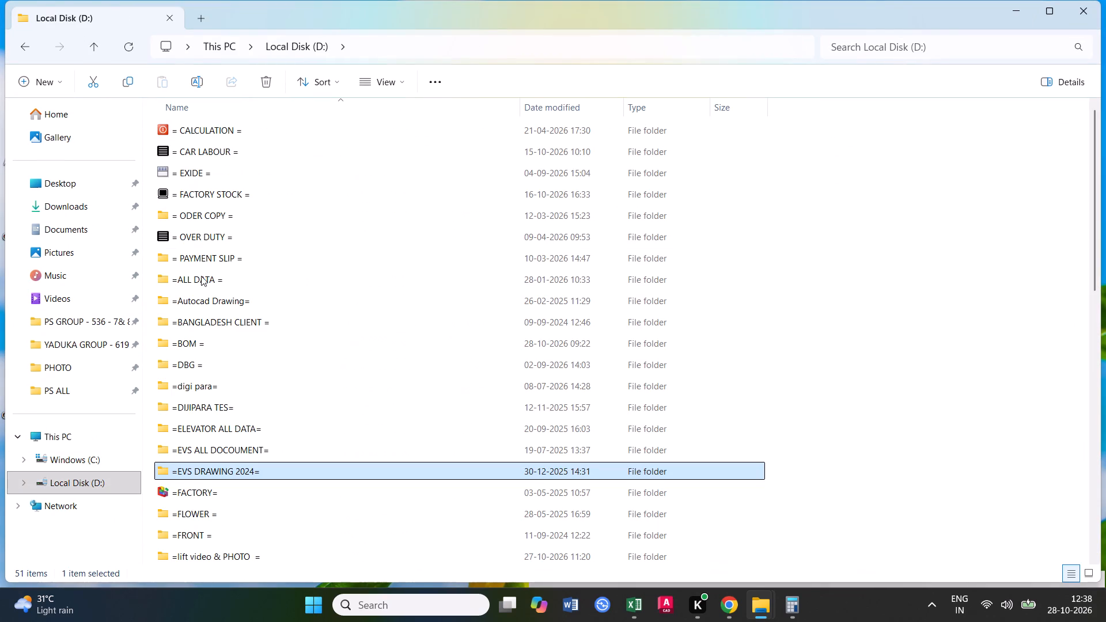
double_click(199, 340)
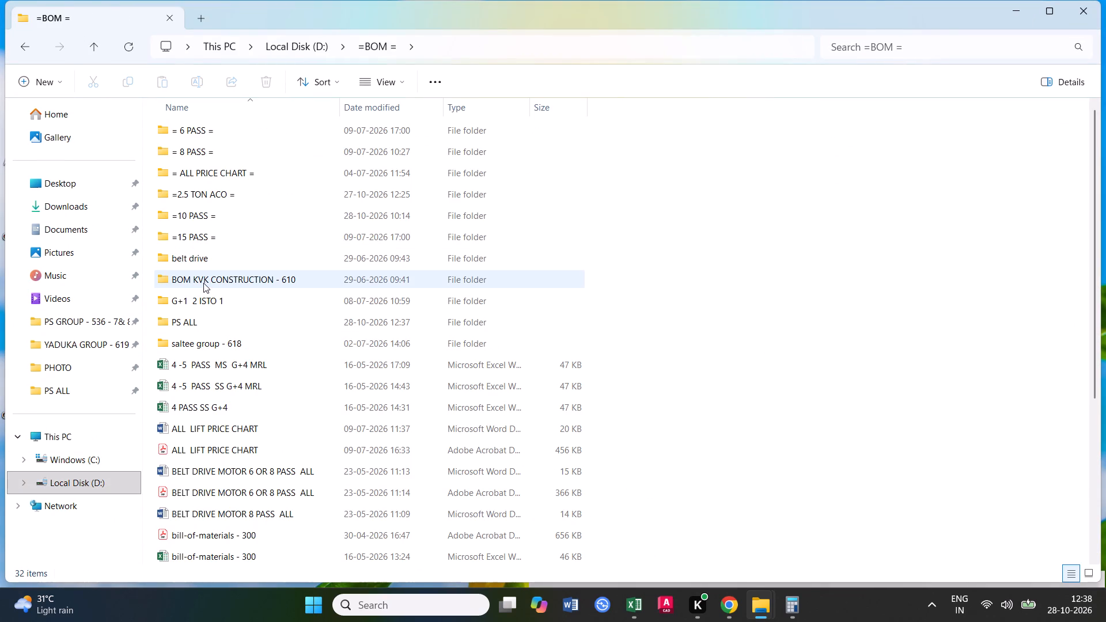
double_click(237, 177)
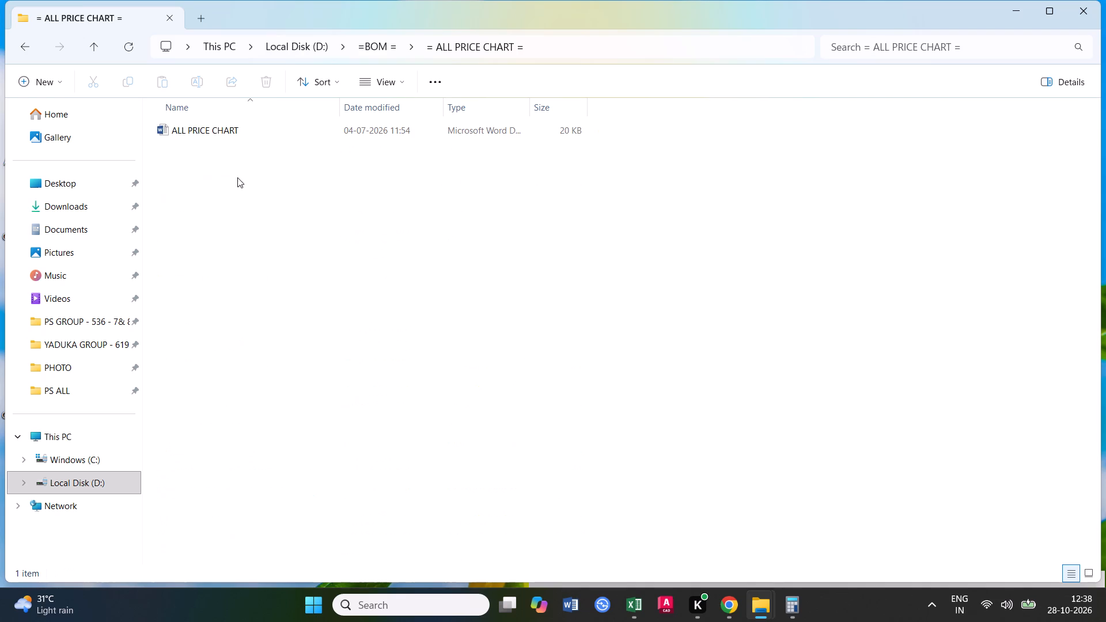
double_click(215, 134)
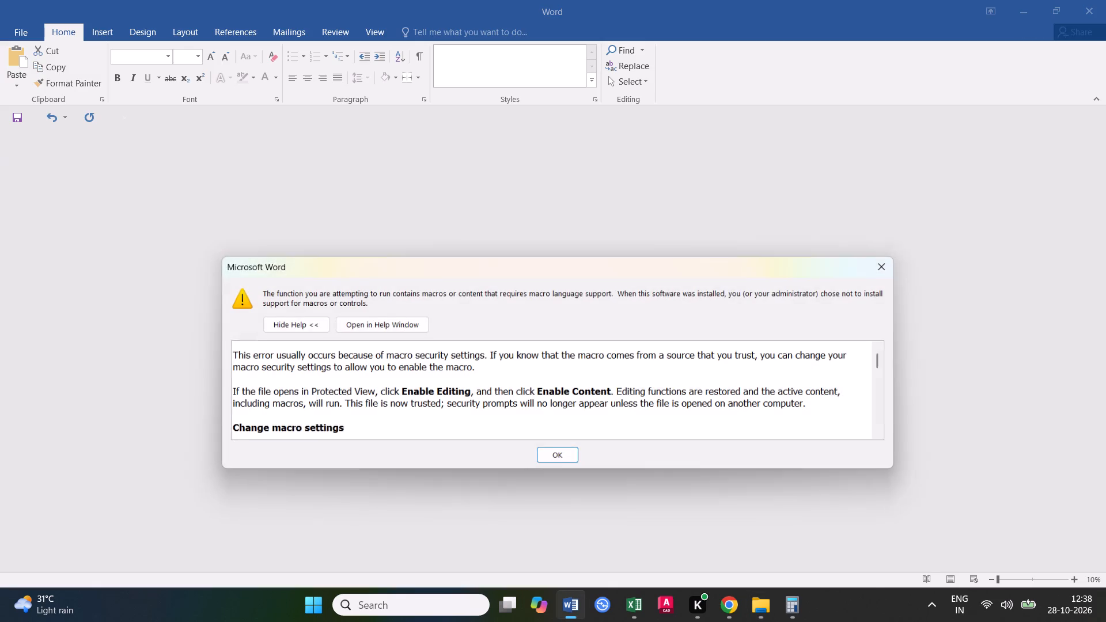
double_click(563, 455)
left_click(563, 456)
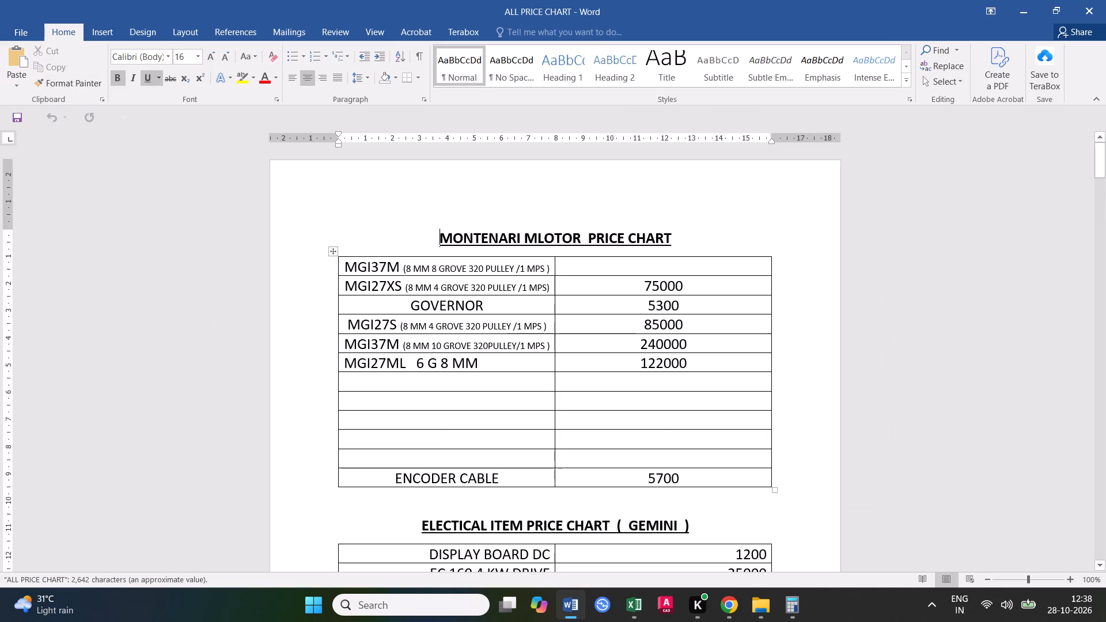
scroll(630, 390, "down", 20)
scroll(630, 390, "down", 15)
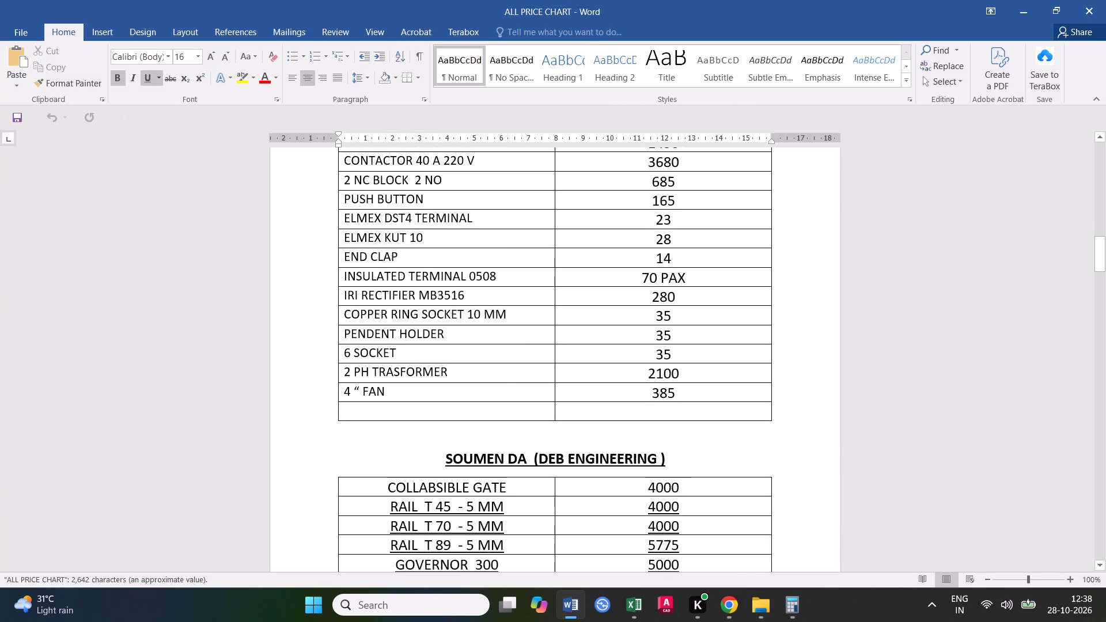
left_click(1099, 5)
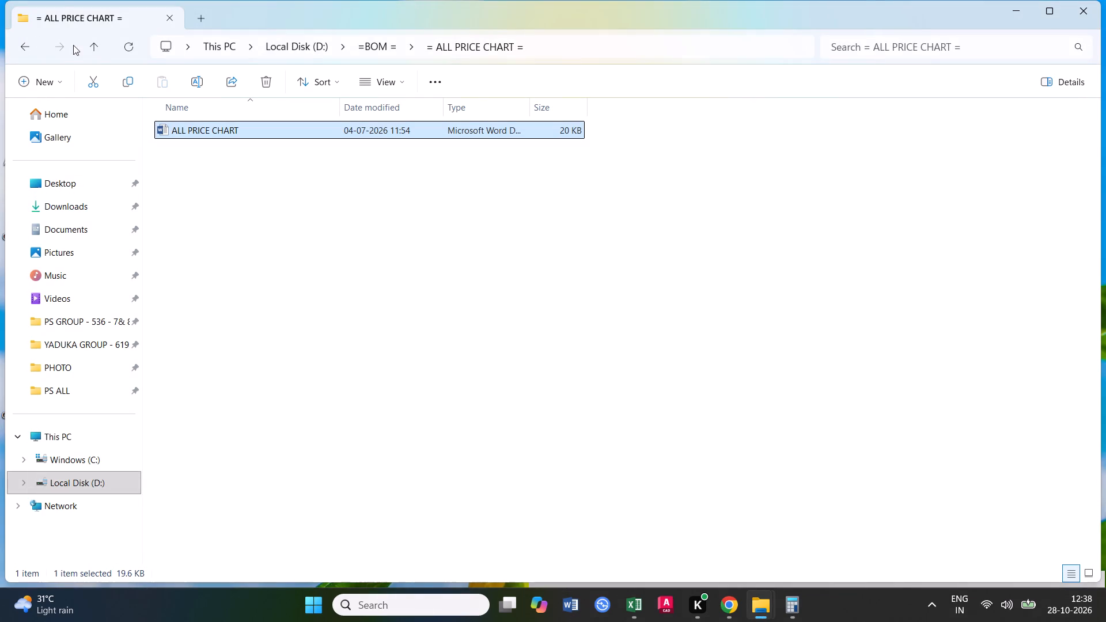
Look through the =BOM = folder and its = 6 PASS = and = 8 PASS = subfolders for a comparable bill of materials.
left_click(84, 46)
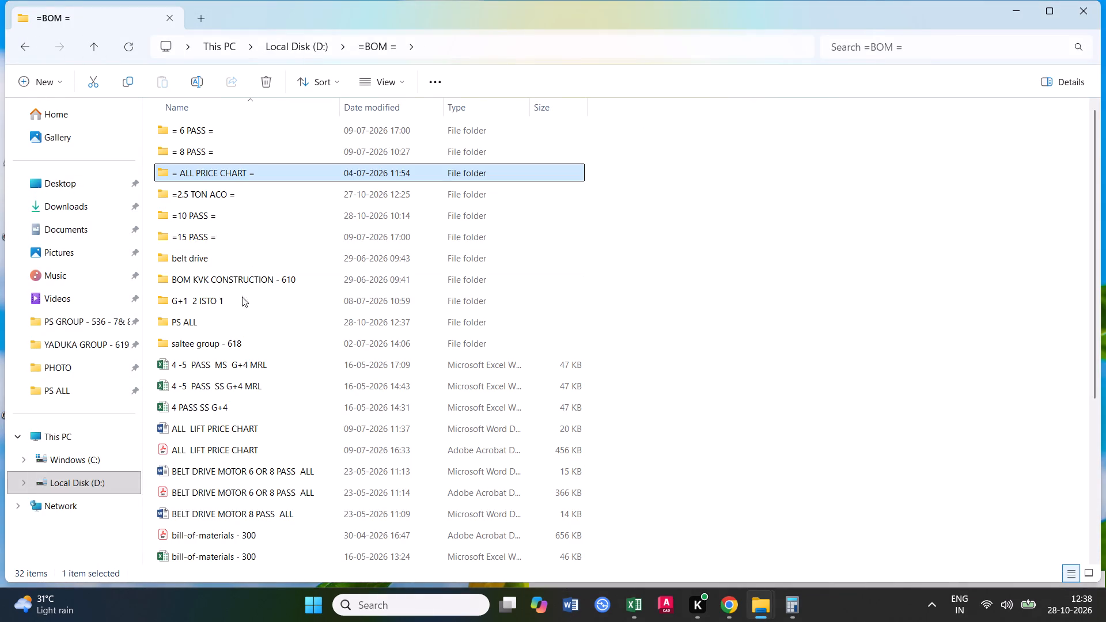
scroll(247, 280, "down", 4)
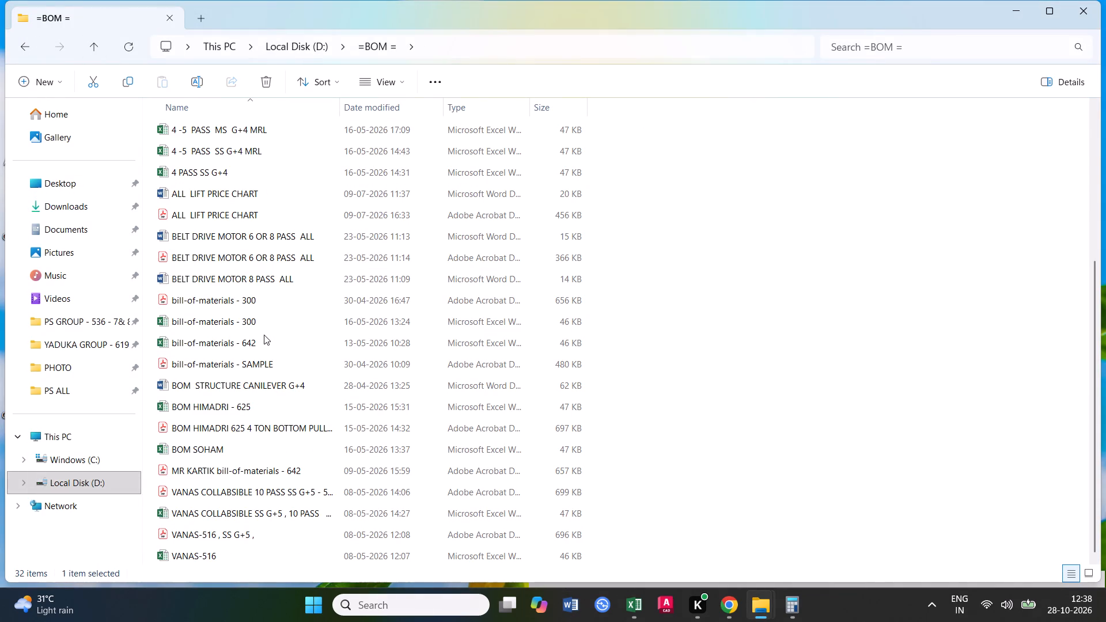
scroll(243, 315, "down", 4)
scroll(257, 443, "up", 5)
scroll(288, 321, "up", 5)
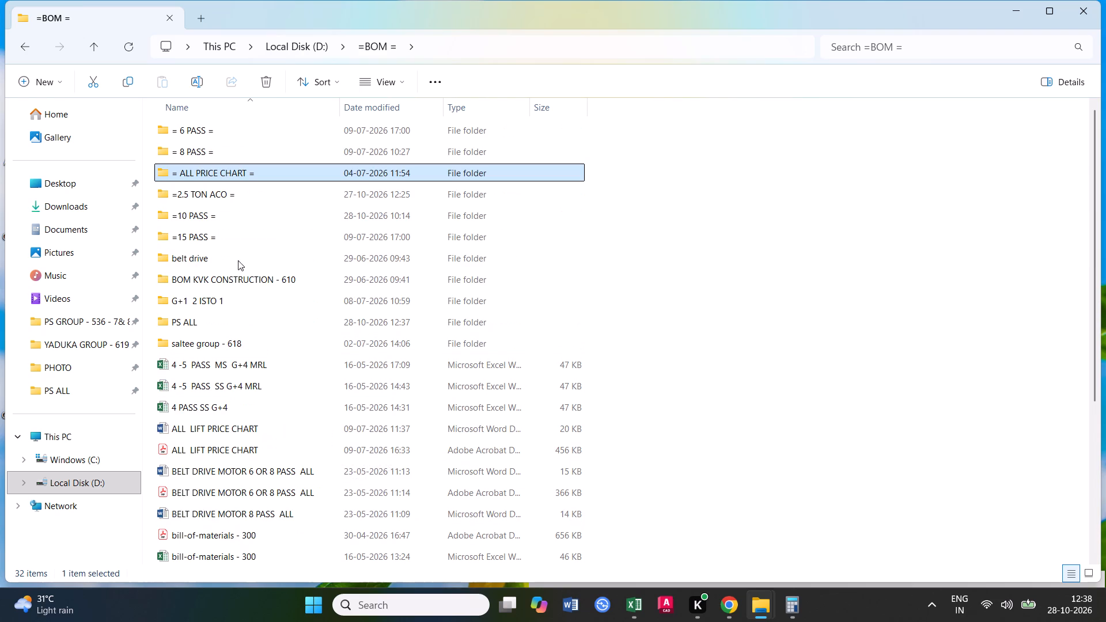
left_click(228, 257)
left_click(240, 280)
left_click(218, 302)
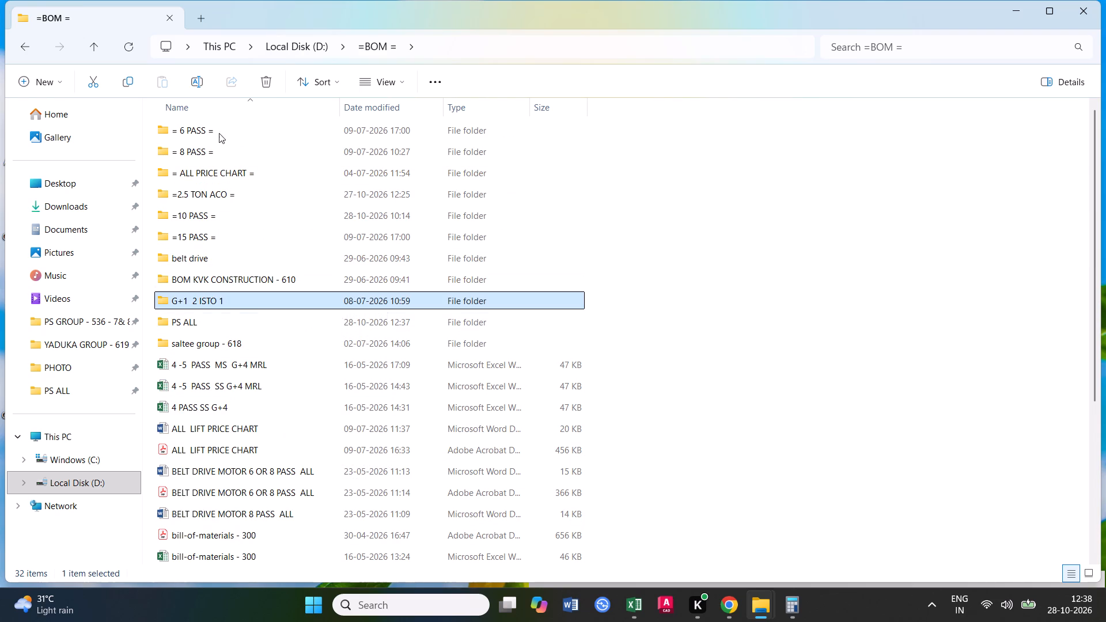
double_click(201, 135)
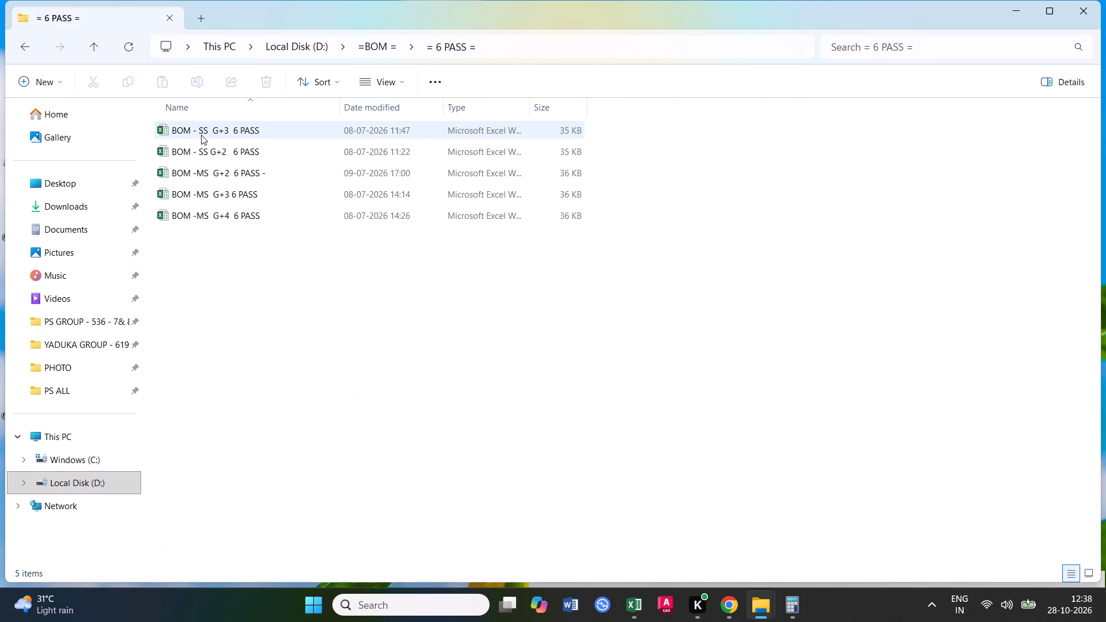
left_click(229, 219)
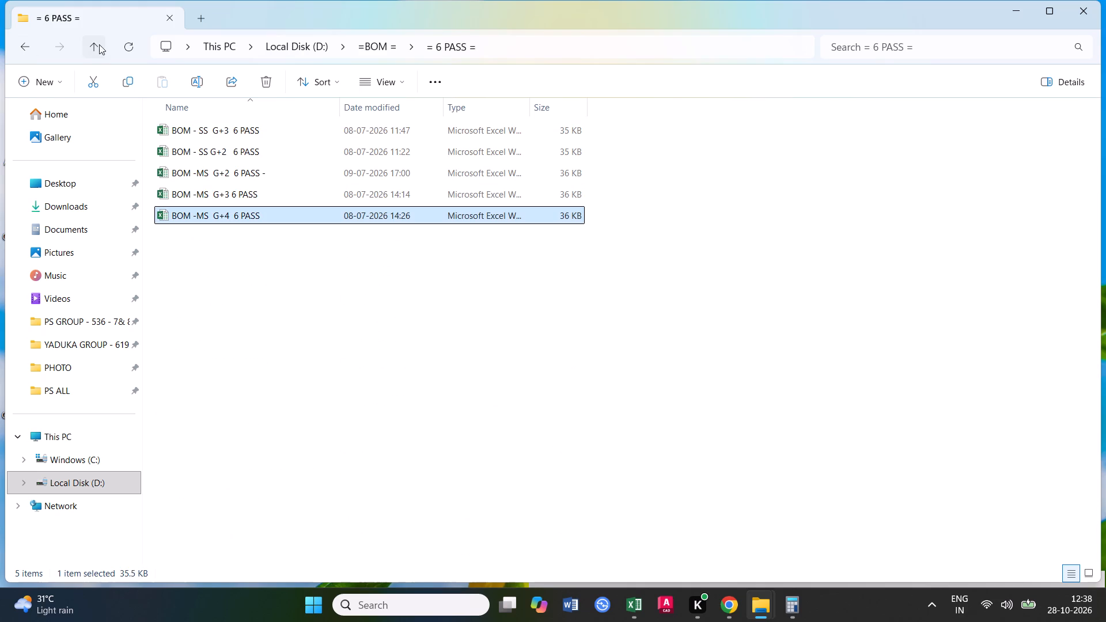
left_click(92, 44)
double_click(211, 154)
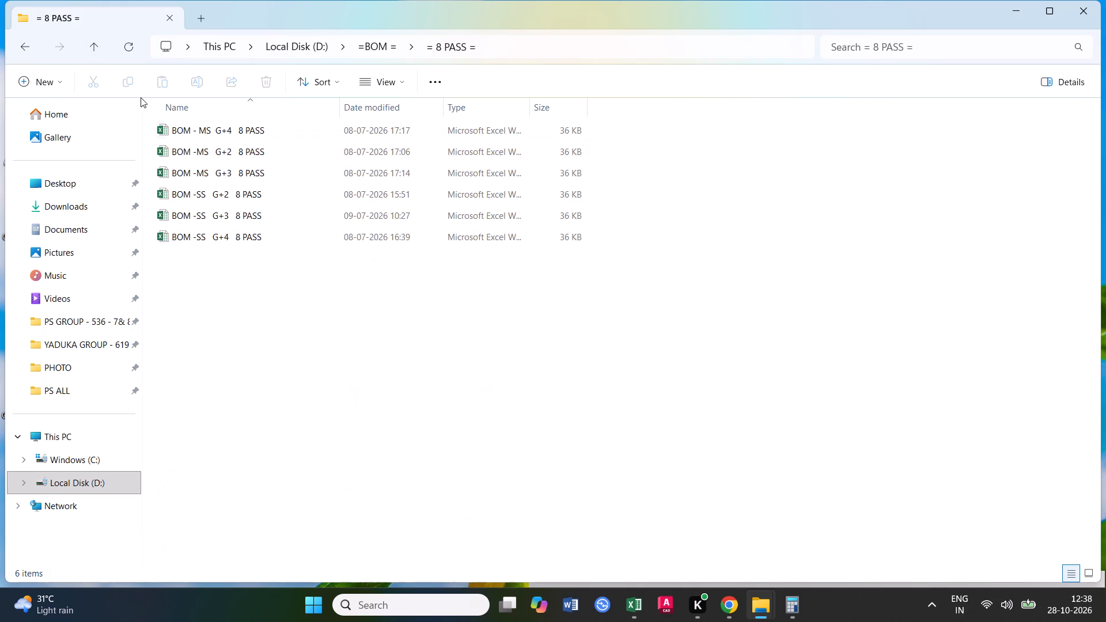
left_click(94, 36)
double_click(222, 177)
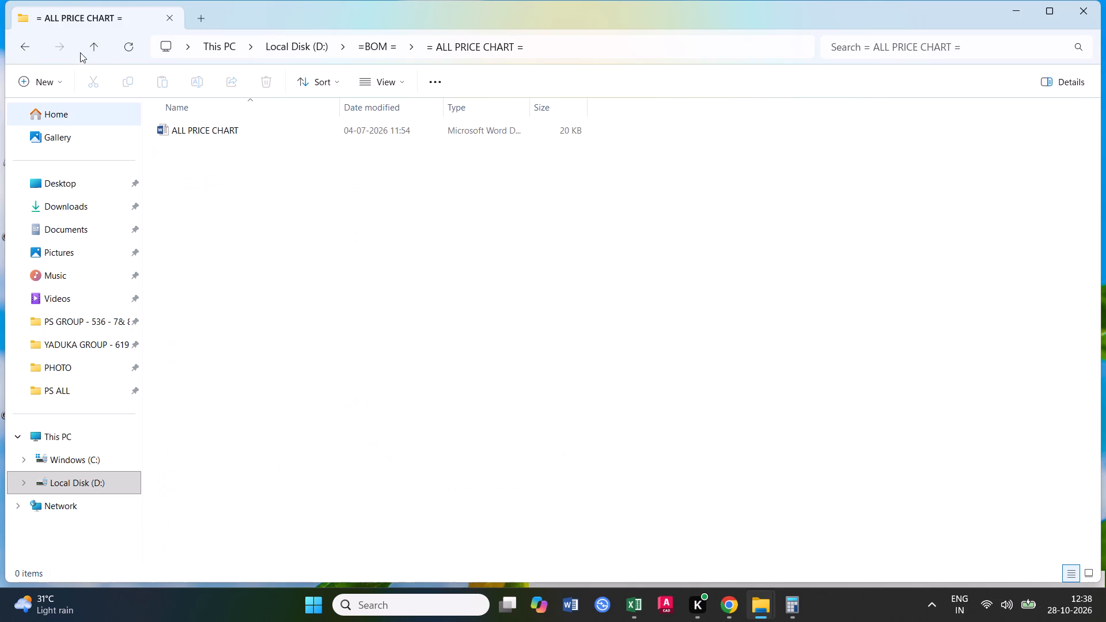
Open the BOM -SS G+4 10 PASS workbook from the =10 PASS = folder.
left_click(97, 49)
double_click(208, 215)
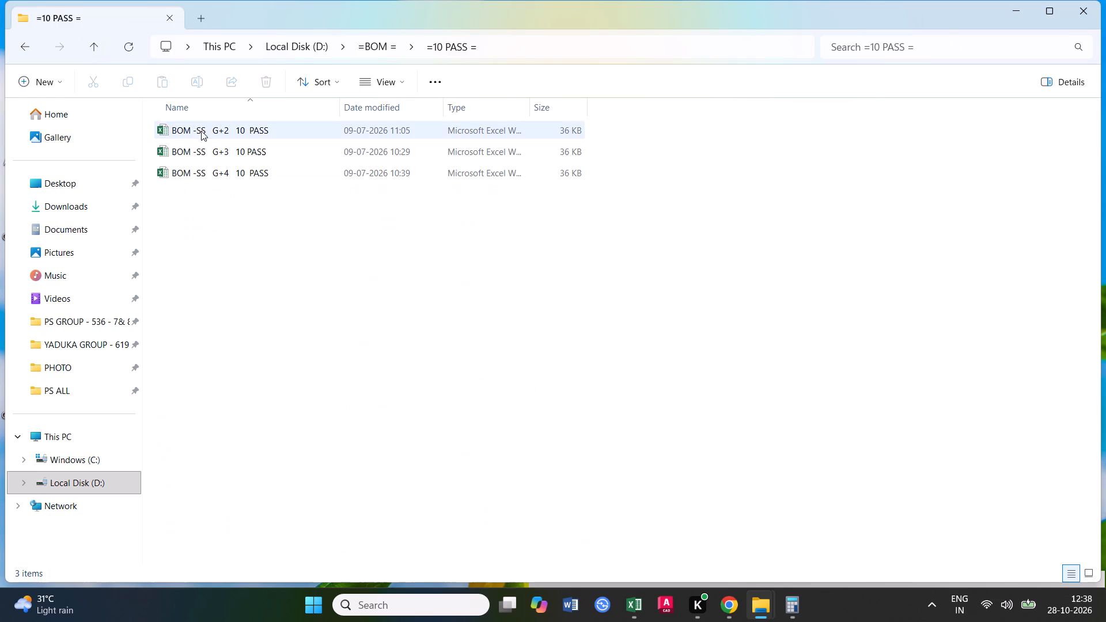
left_click(220, 134)
left_click(234, 150)
left_click(226, 177)
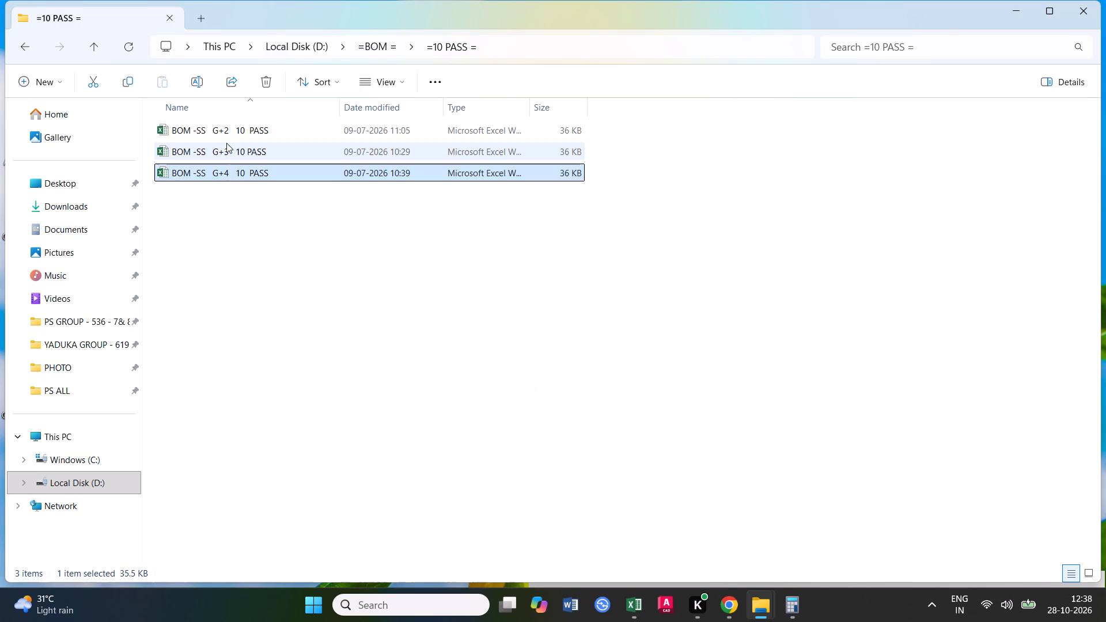
left_click(226, 150)
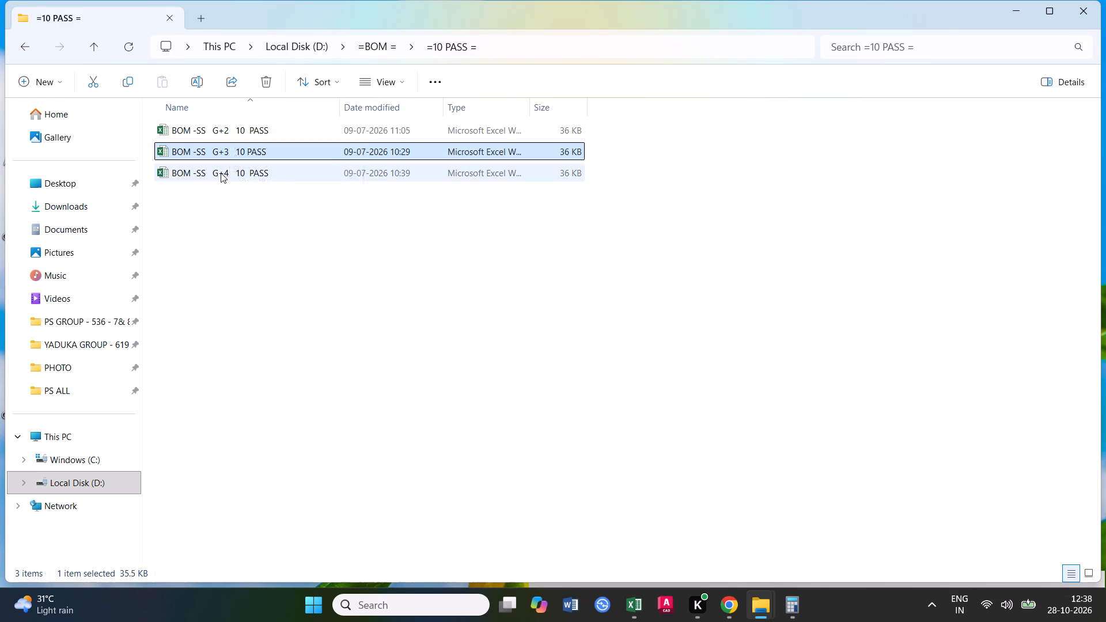
double_click(221, 173)
Examine the 10-passenger G+4 sheet from its ALL Totals row back up to the header block.
scroll(647, 456, "down", 5)
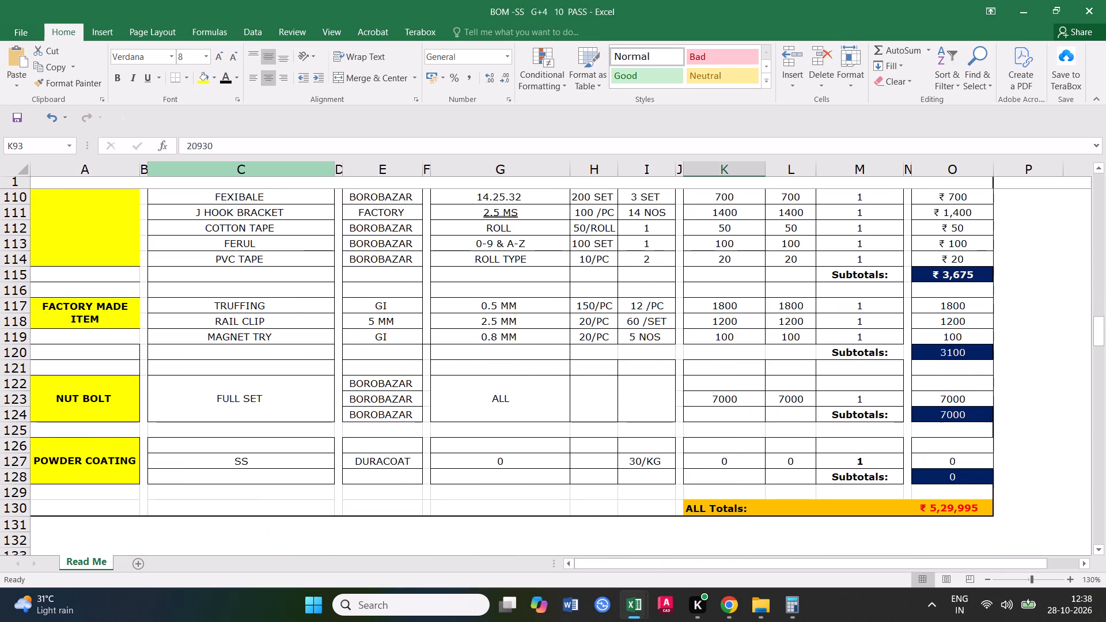
scroll(672, 412, "up", 10)
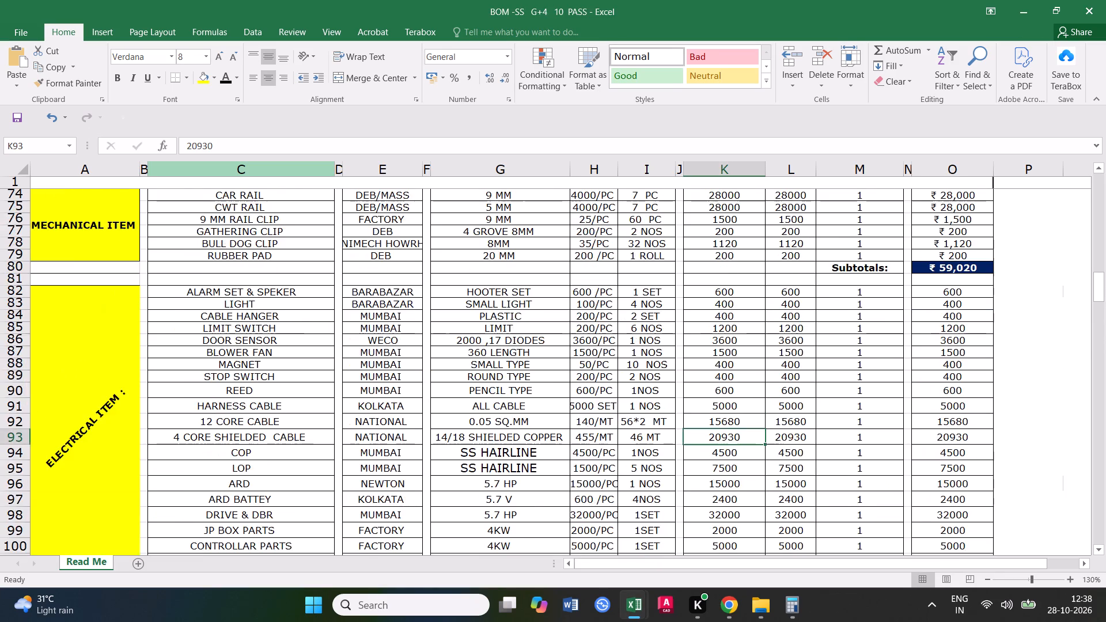
scroll(685, 335, "up", 17)
scroll(688, 331, "up", 7)
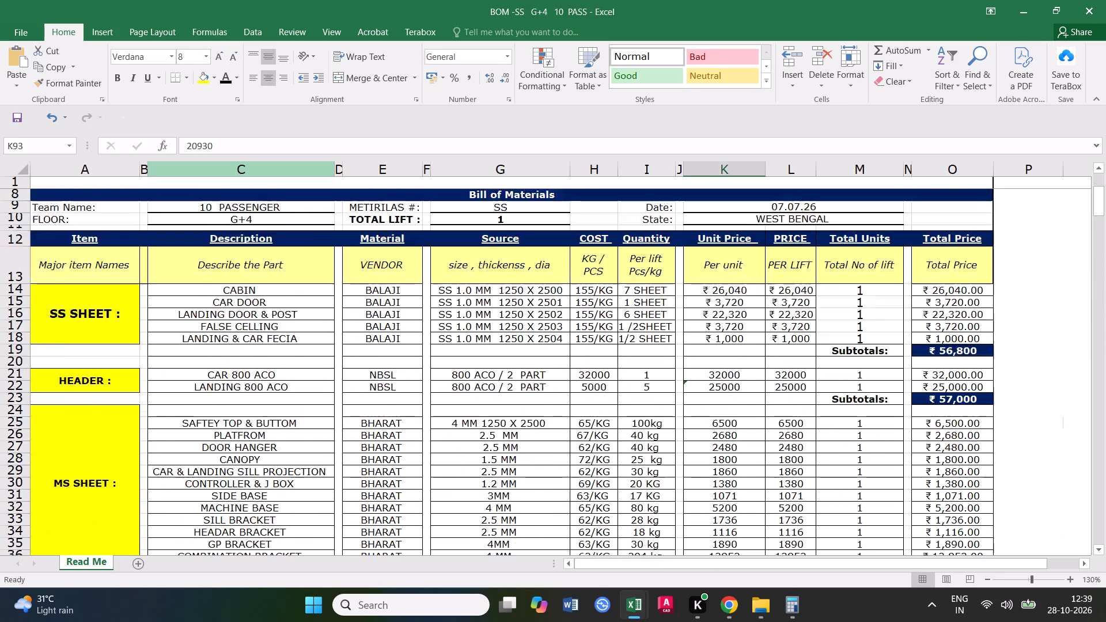
scroll(687, 331, "up", 1)
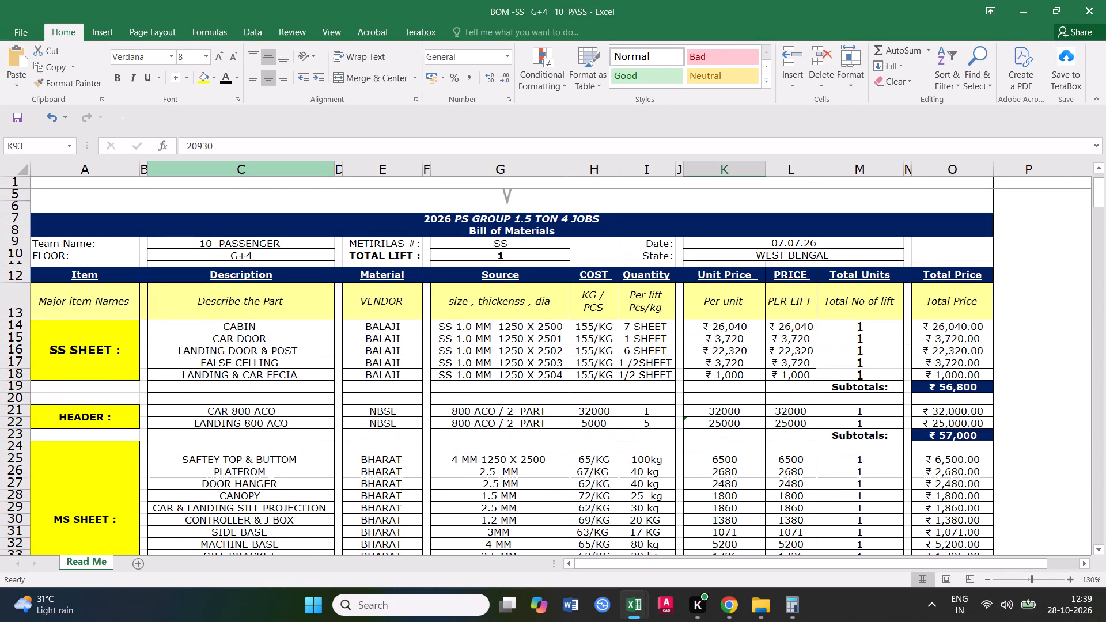
Review the 10-passenger sheet's item rows from SS SHEET through motor, mechanical, electrical and loose items, and return to the header.
scroll(685, 381, "down", 2)
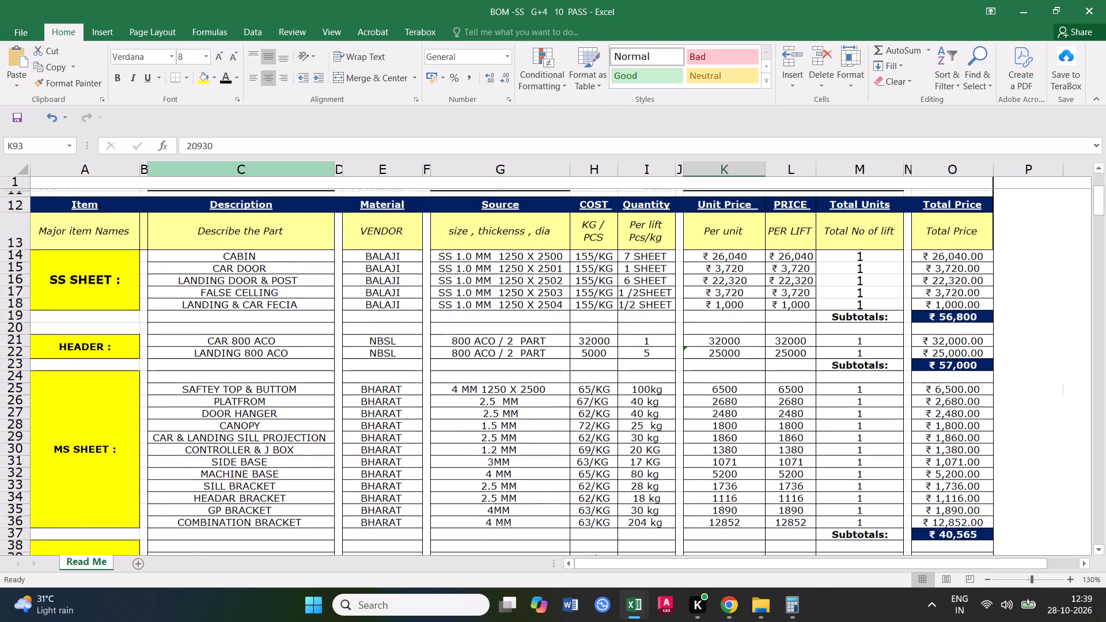
scroll(704, 387, "down", 10)
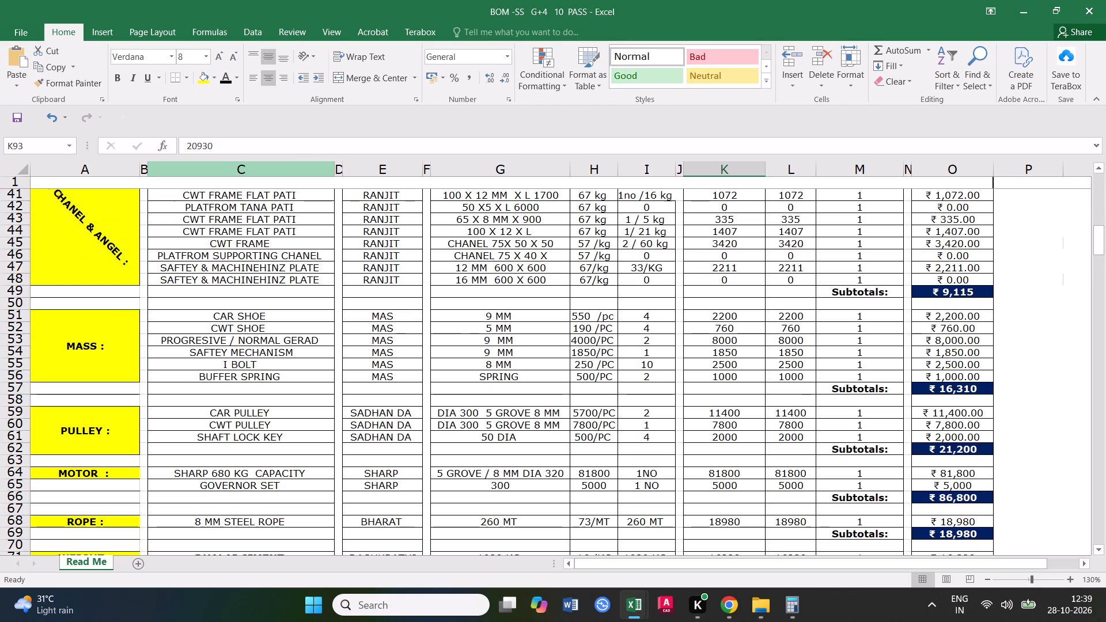
scroll(662, 408, "down", 5)
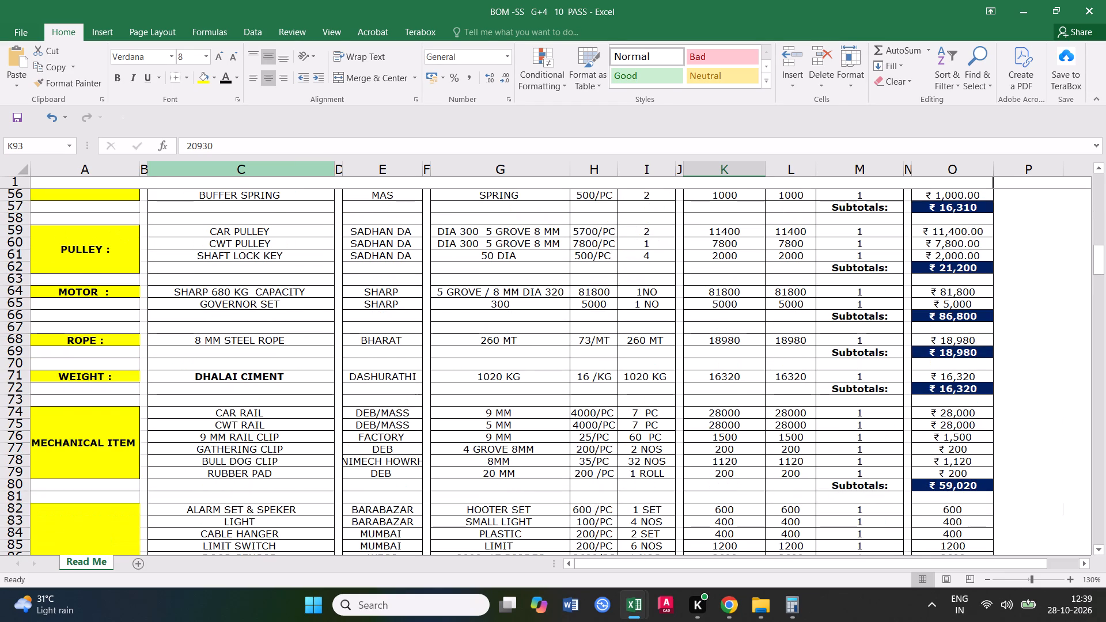
scroll(659, 414, "down", 1)
scroll(659, 414, "up", 2)
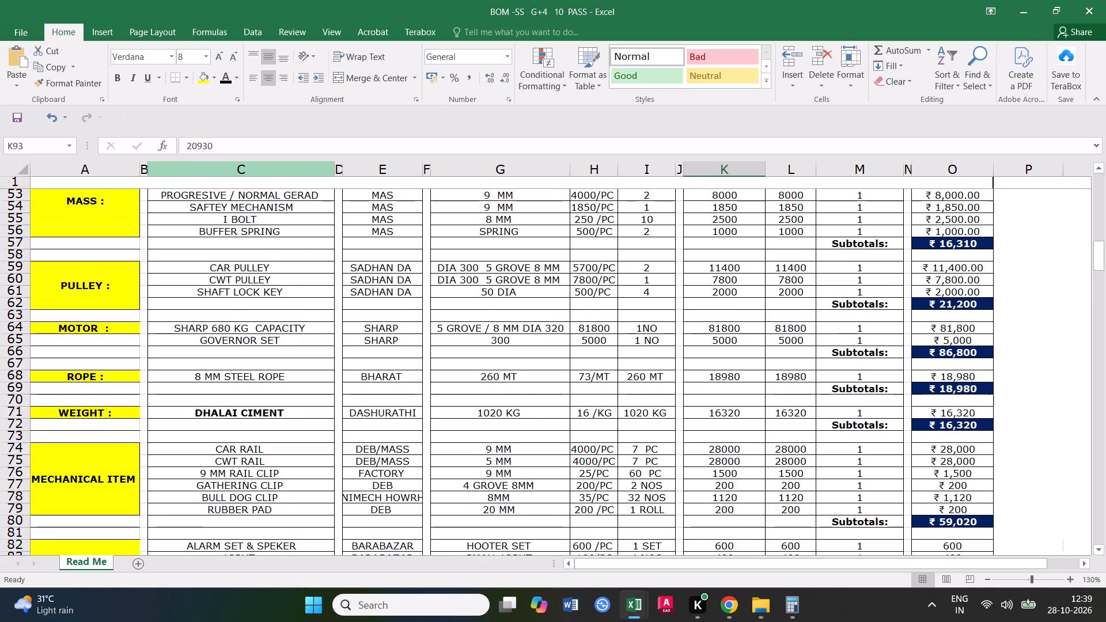
scroll(659, 414, "down", 3)
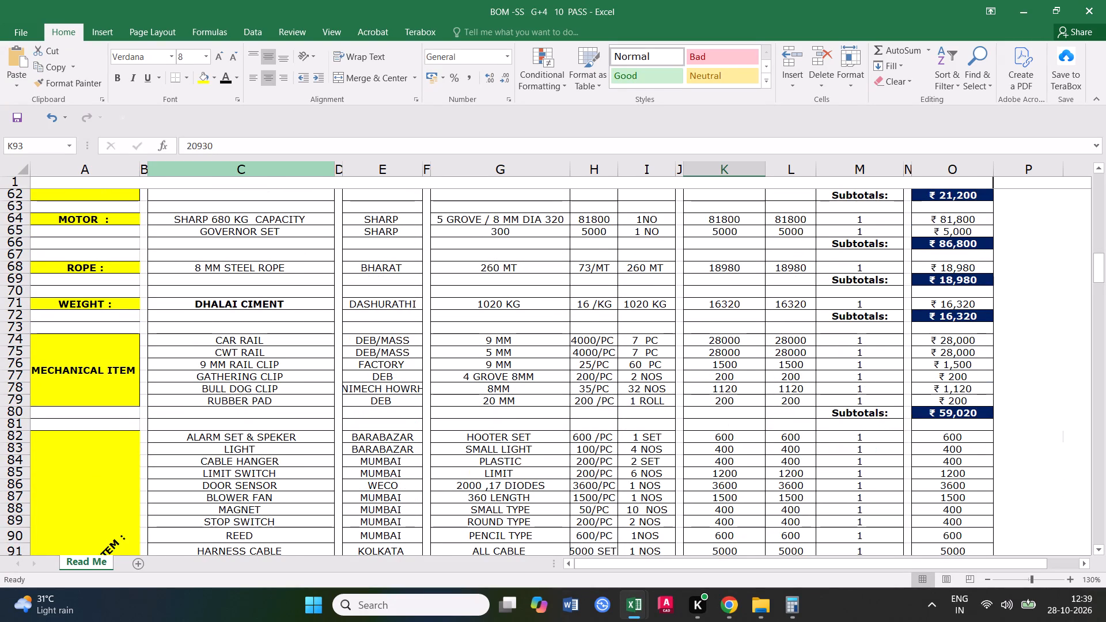
scroll(635, 350, "down", 17)
scroll(635, 360, "up", 6)
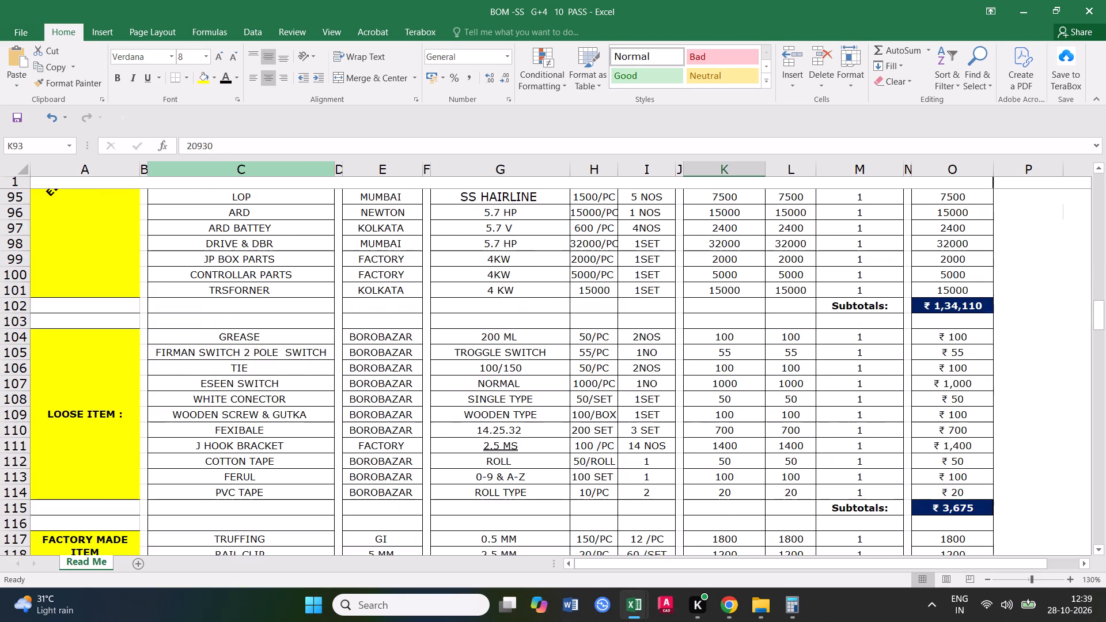
scroll(631, 346, "down", 4)
scroll(631, 346, "up", 18)
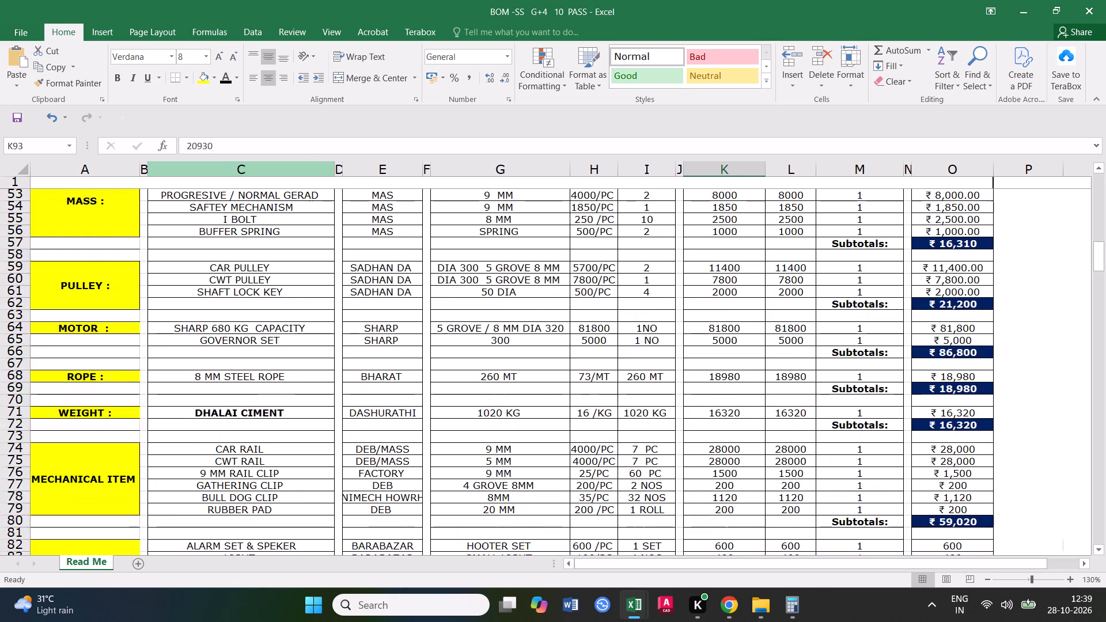
scroll(633, 339, "up", 19)
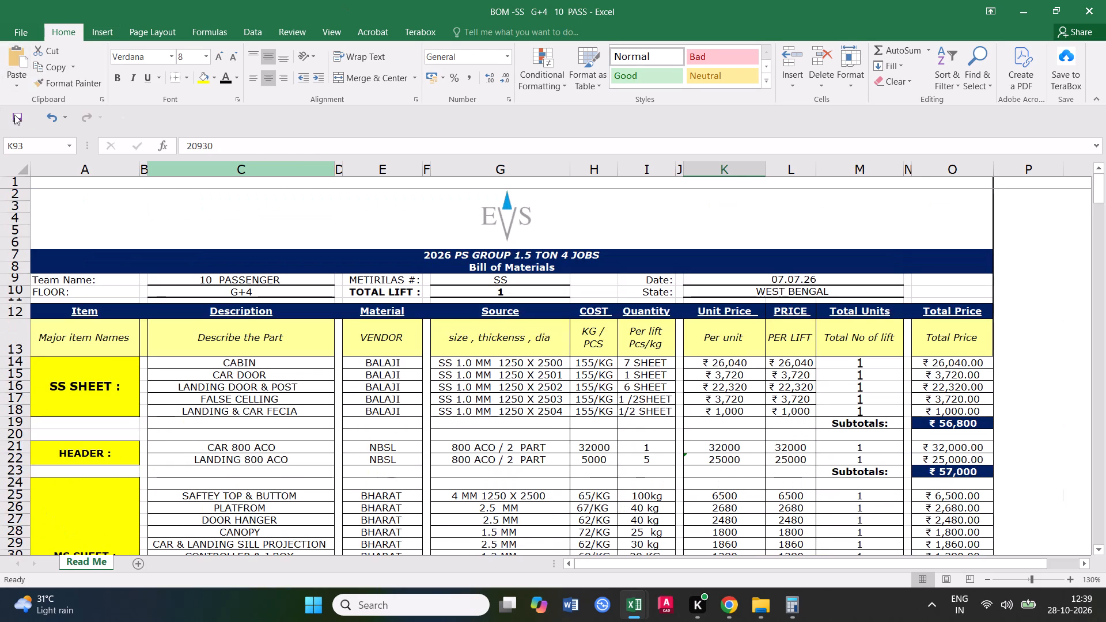
Save and close the BOM -SS G+4 10 PASS workbook, returning to the 680 kg workbook.
left_click(14, 115)
left_click(1084, 18)
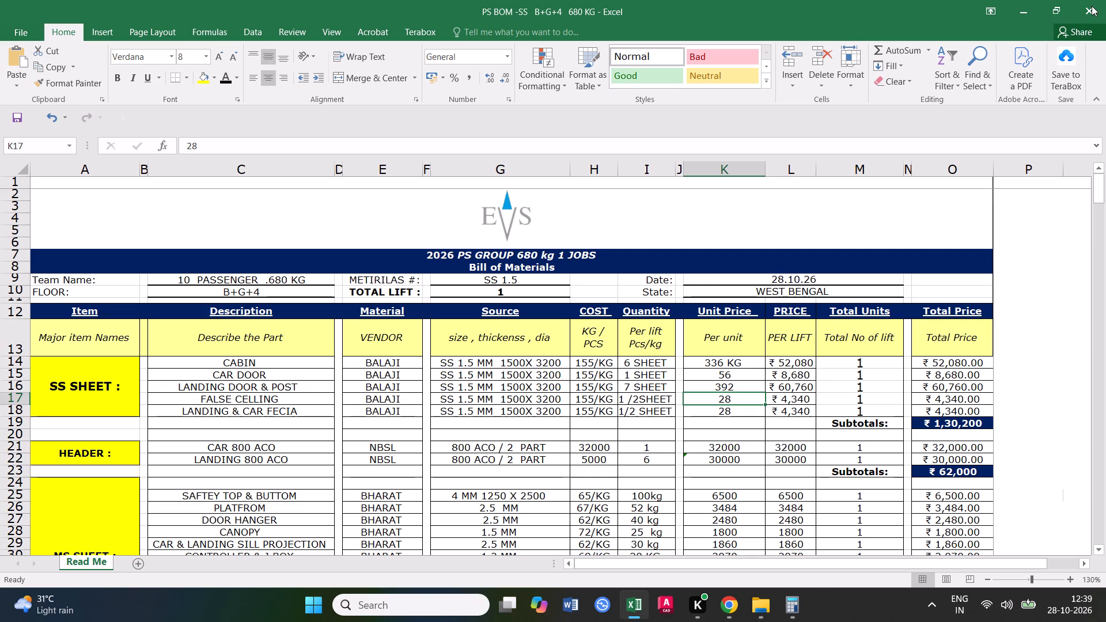
Save the PS BOM -SS B+G+4 680 KG workbook again.
left_click(19, 124)
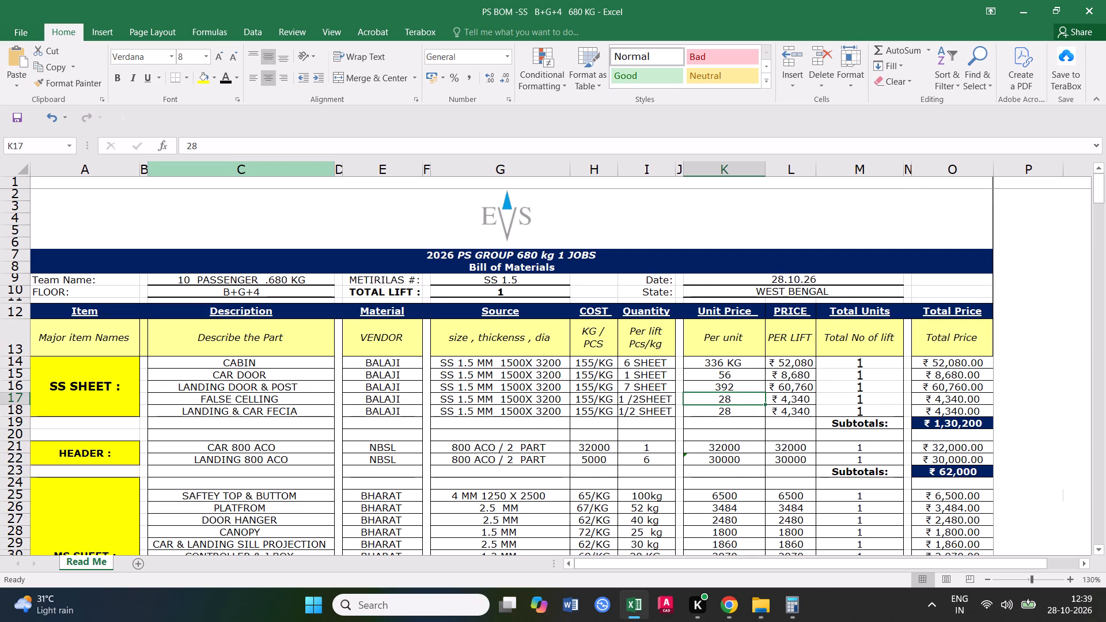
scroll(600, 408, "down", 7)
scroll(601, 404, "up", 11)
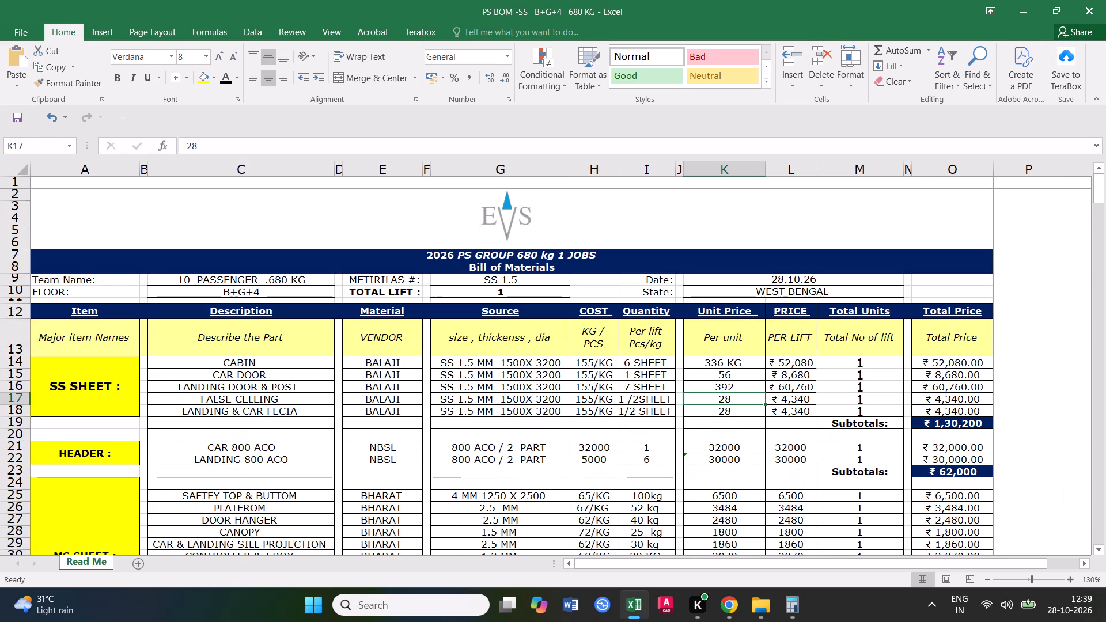